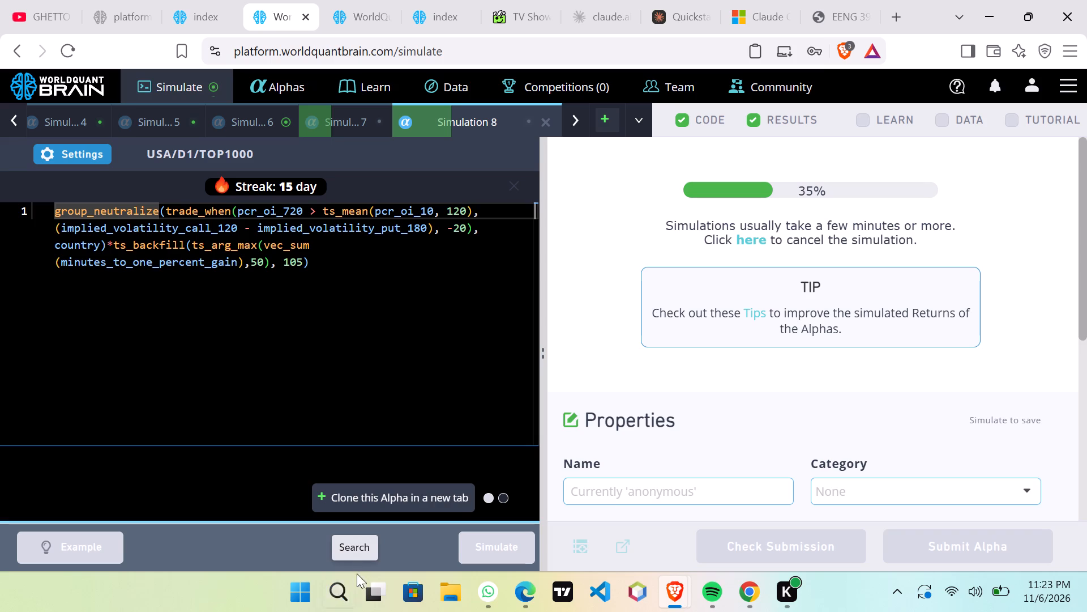
Review Simulation 6's results with the test period shown, including the yearly aggregate data, correlation section and IS testing status.
click(254, 122)
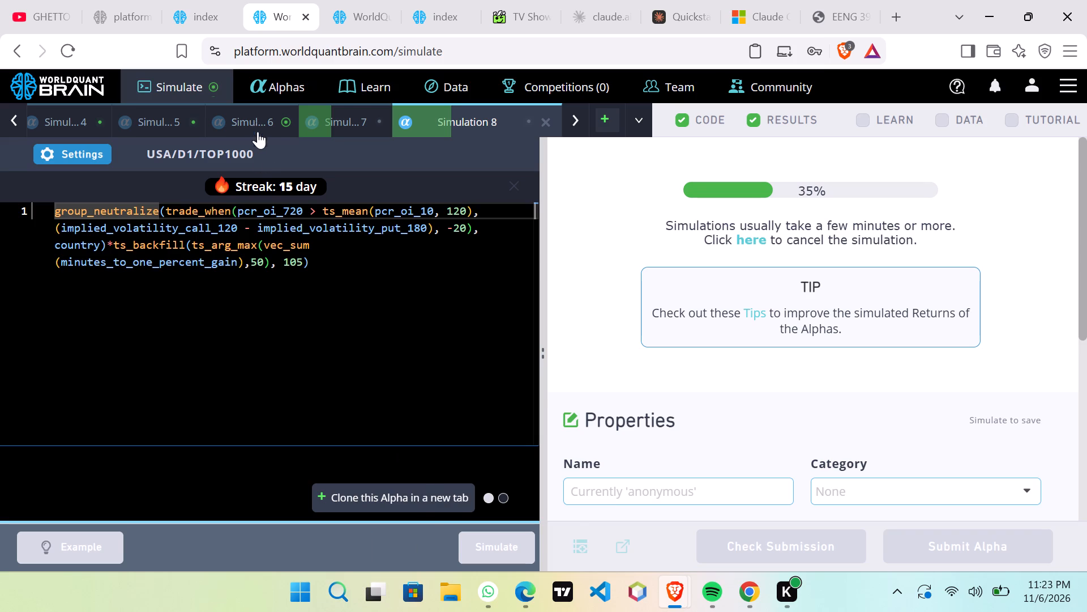
click(776, 542)
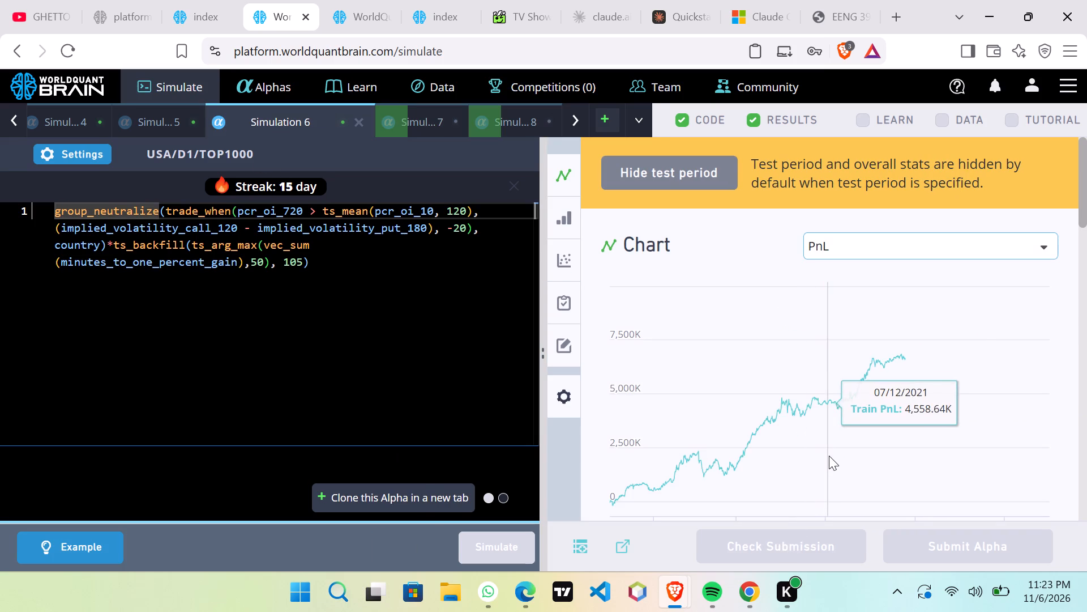
scroll(831, 456, down, 6)
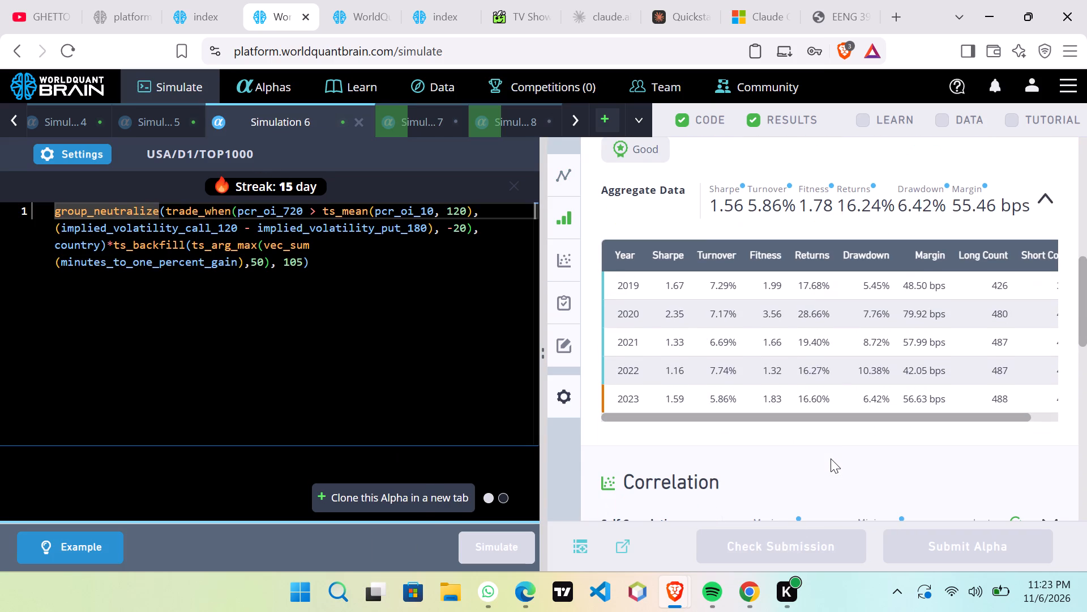
scroll(829, 458, down, 4)
scroll(829, 459, up, 4)
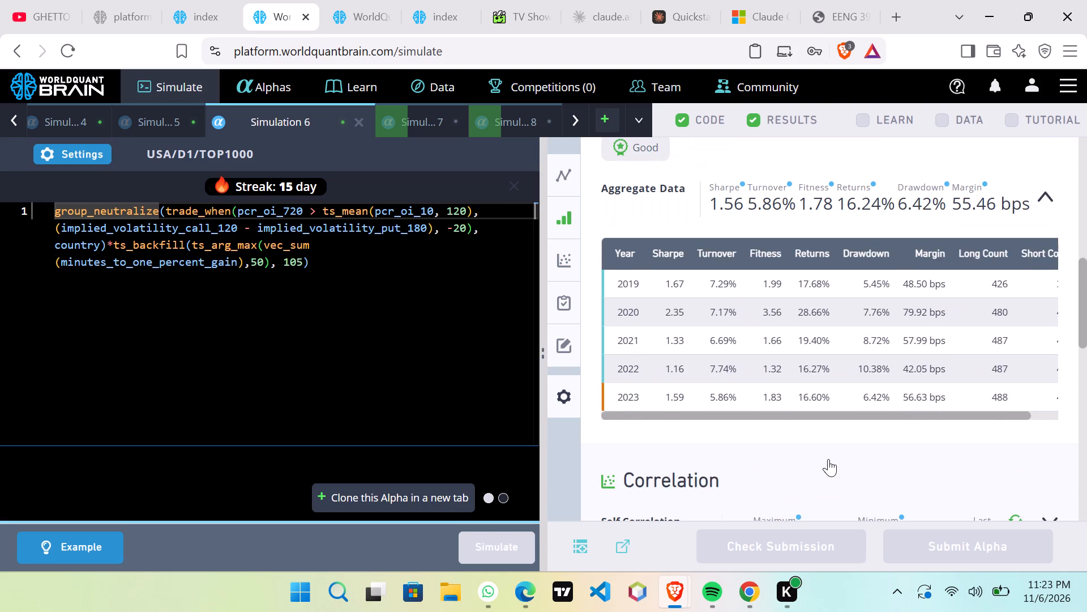
scroll(827, 466, down, 3)
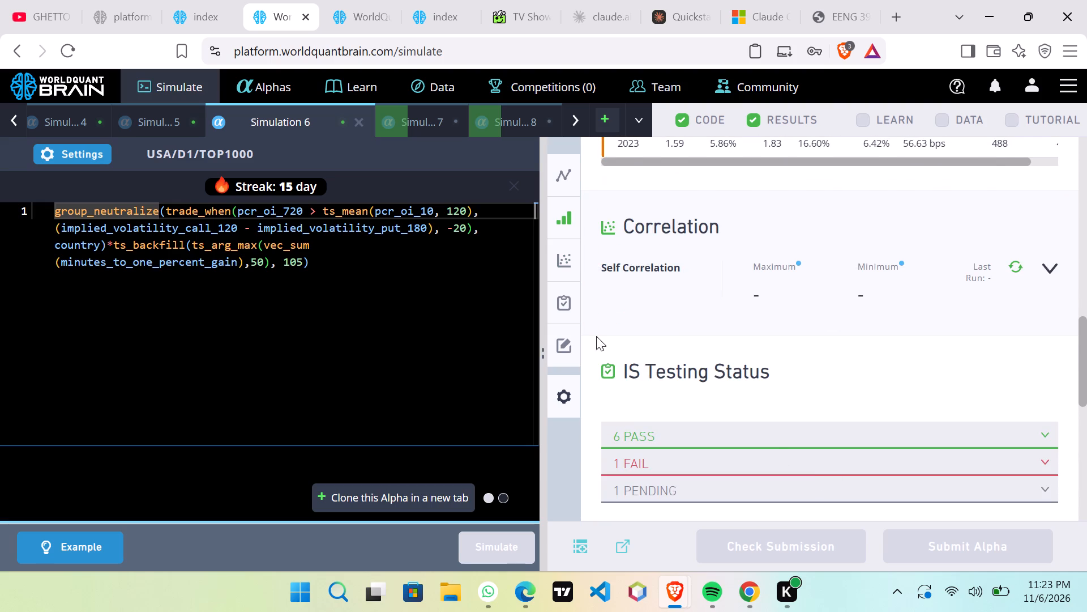
View Simulation 7's PnL chart with the test period shown.
click(427, 127)
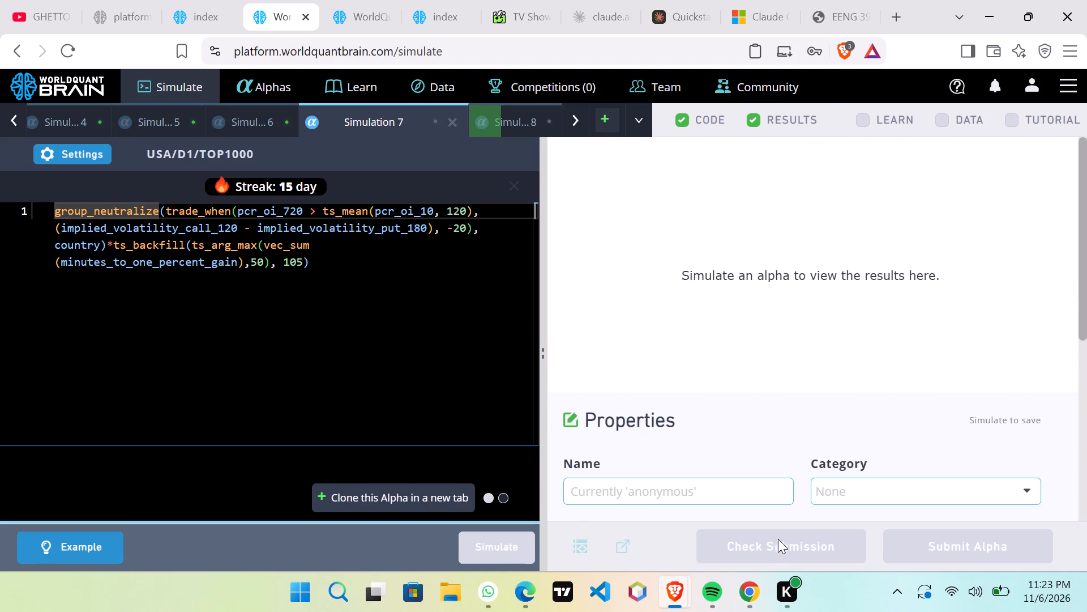
click(761, 545)
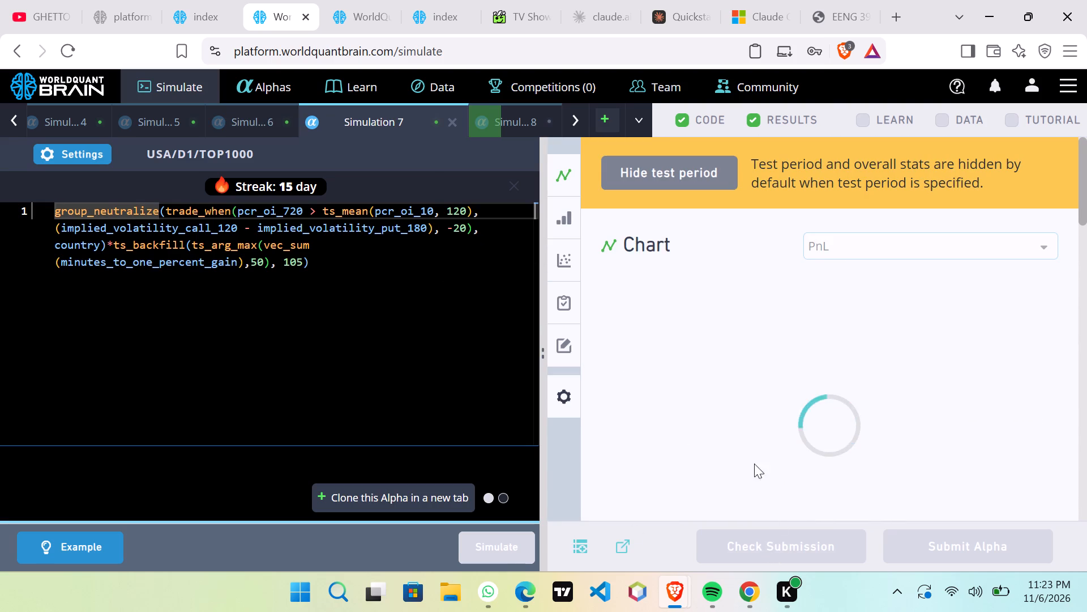
Examine Simulation 8's results with the test period shown, expanding the failed check under IS Testing Status.
click(524, 120)
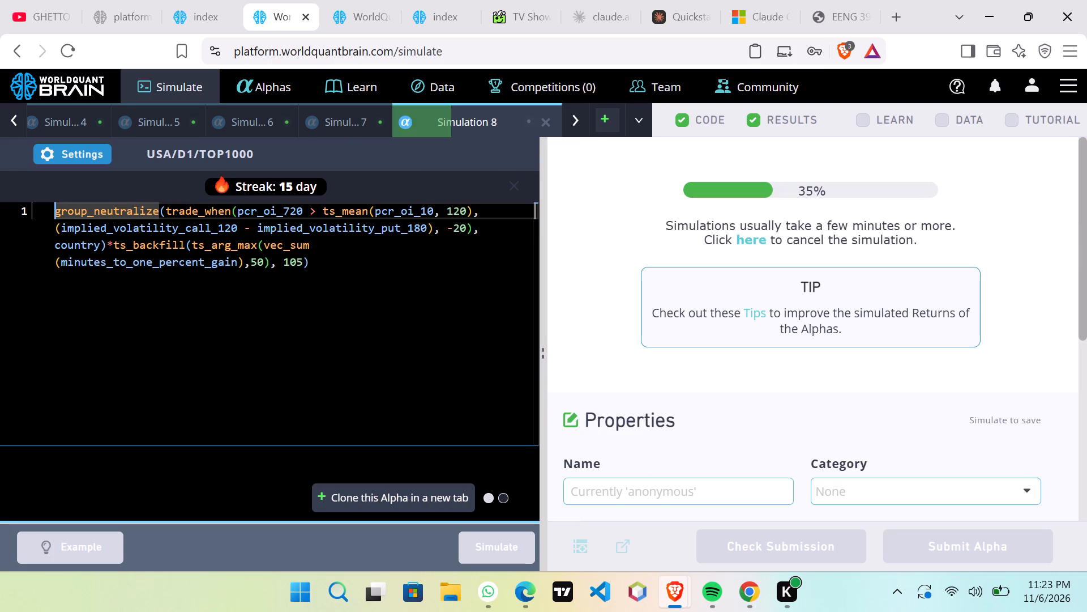
click(790, 547)
scroll(845, 457, down, 6)
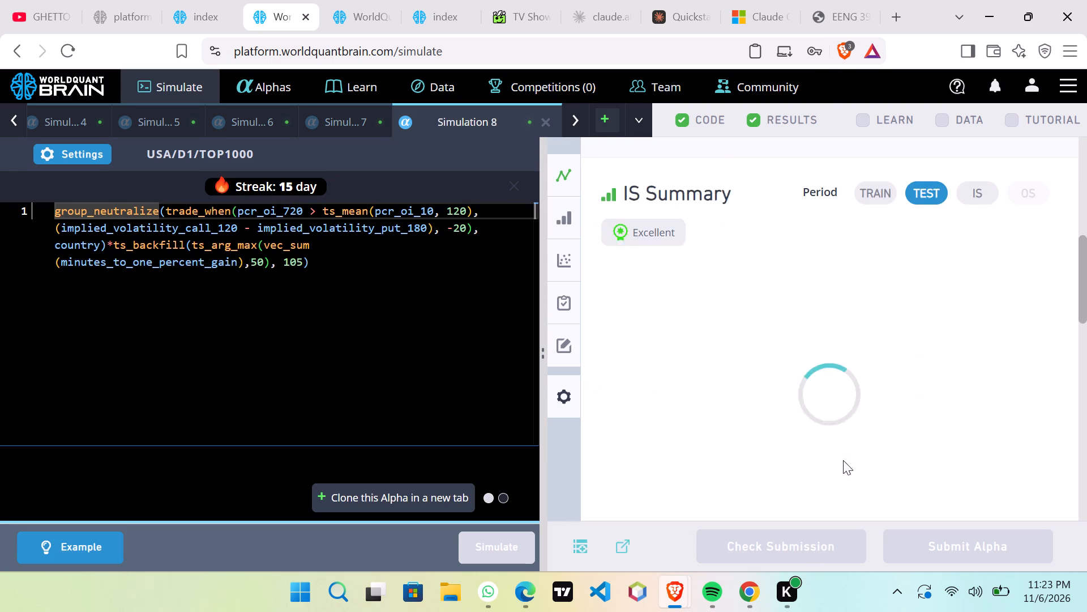
scroll(843, 460, down, 2)
scroll(838, 466, up, 3)
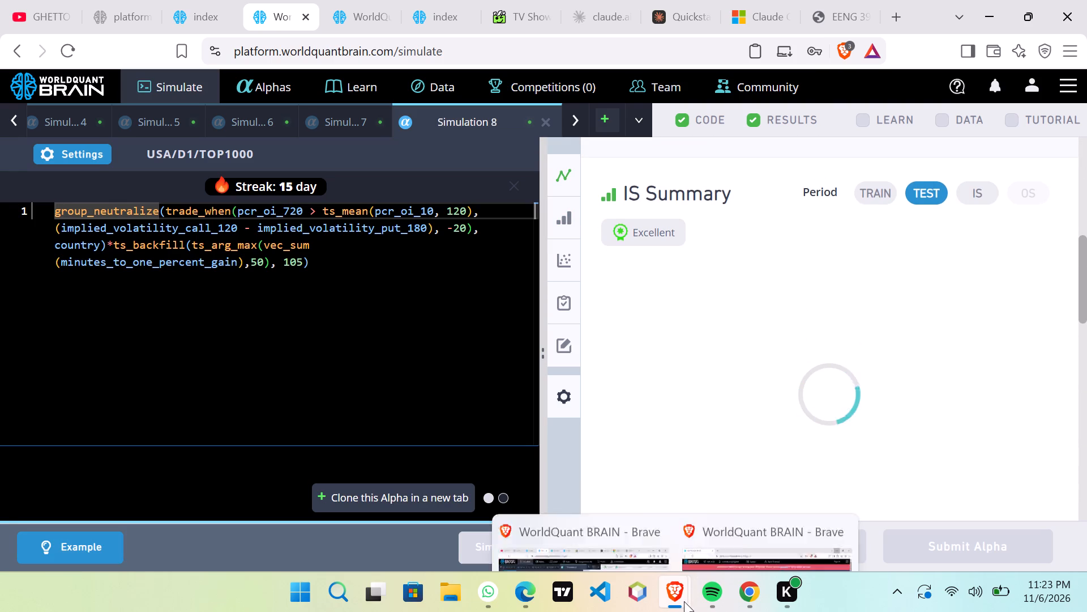
click(829, 391)
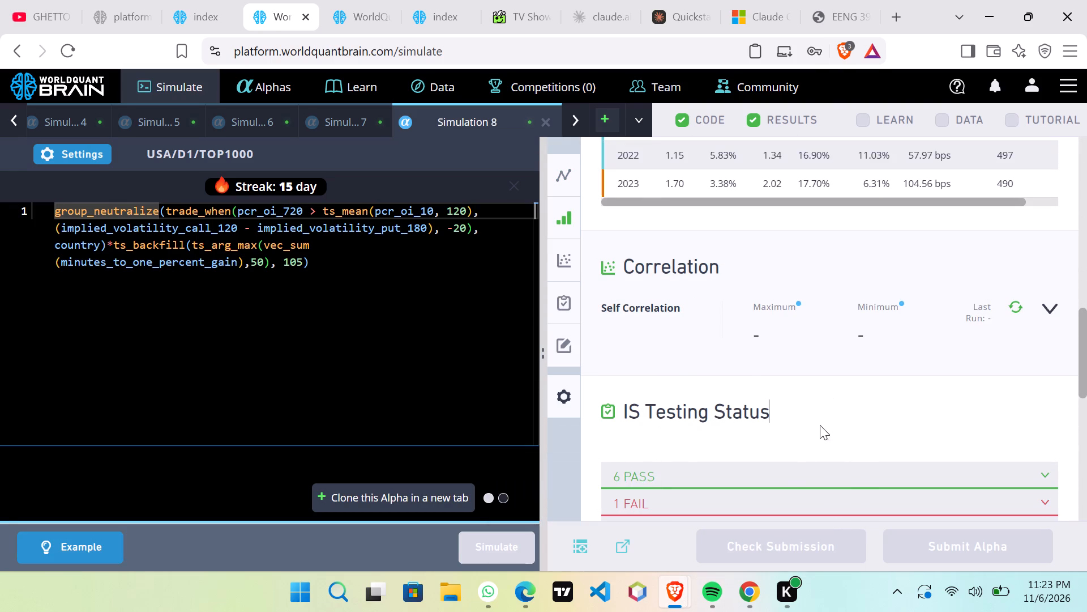
scroll(786, 478, down, 1)
click(784, 413)
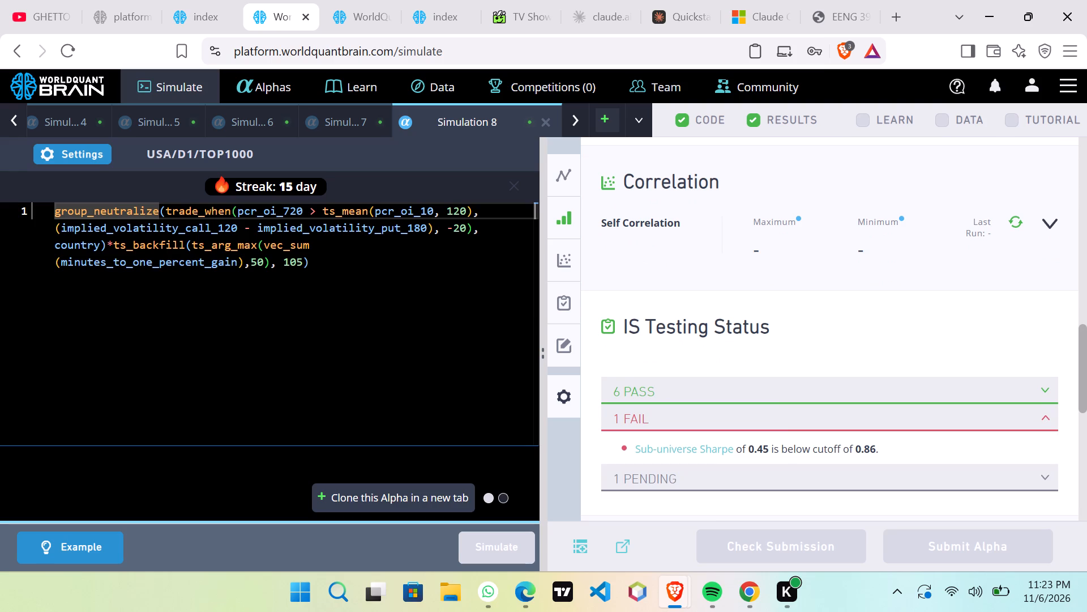
Run the self-correlation check for Simulation 8.
click(1024, 219)
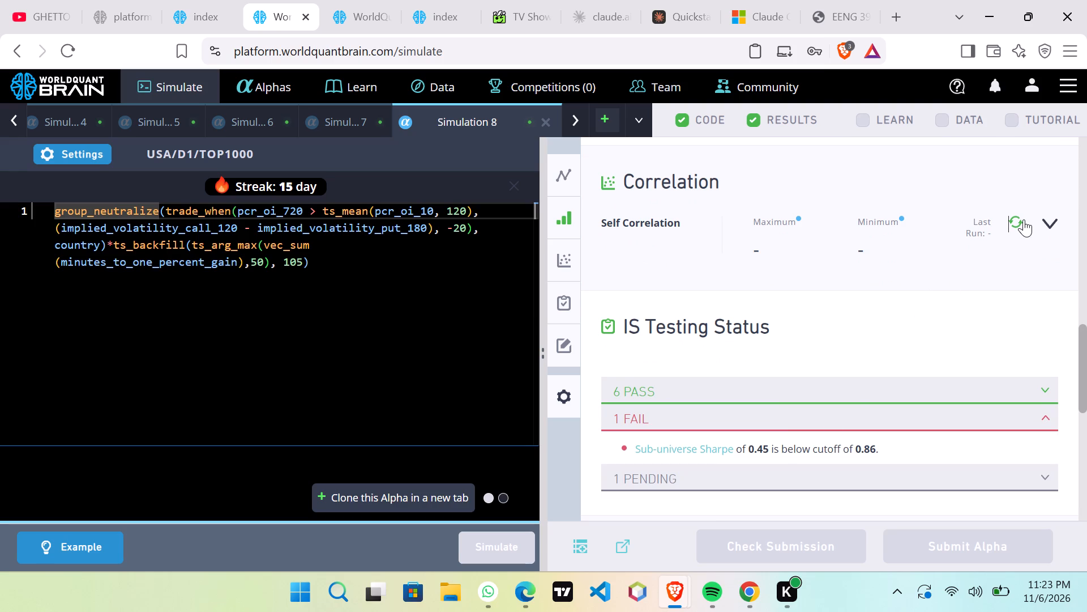
click(1022, 220)
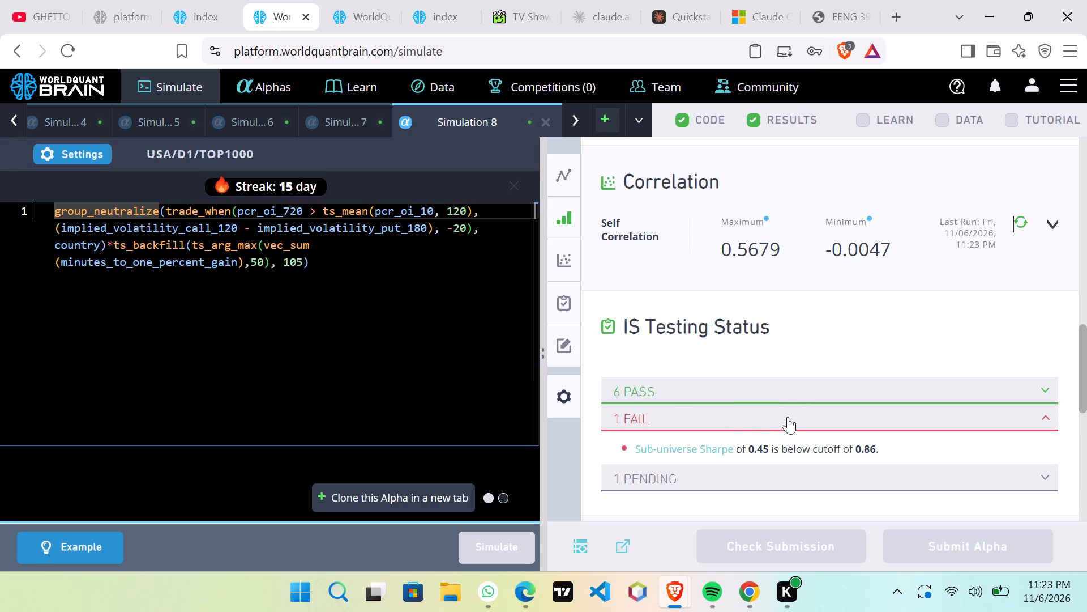
Clone the Simulation 8 alpha into a new simulation tab.
click(433, 491)
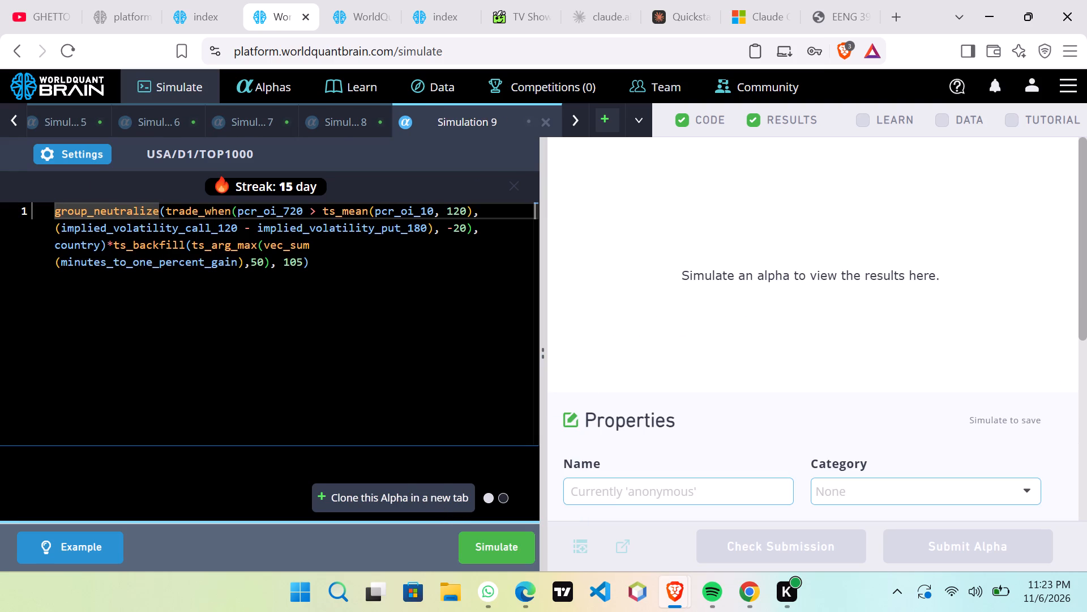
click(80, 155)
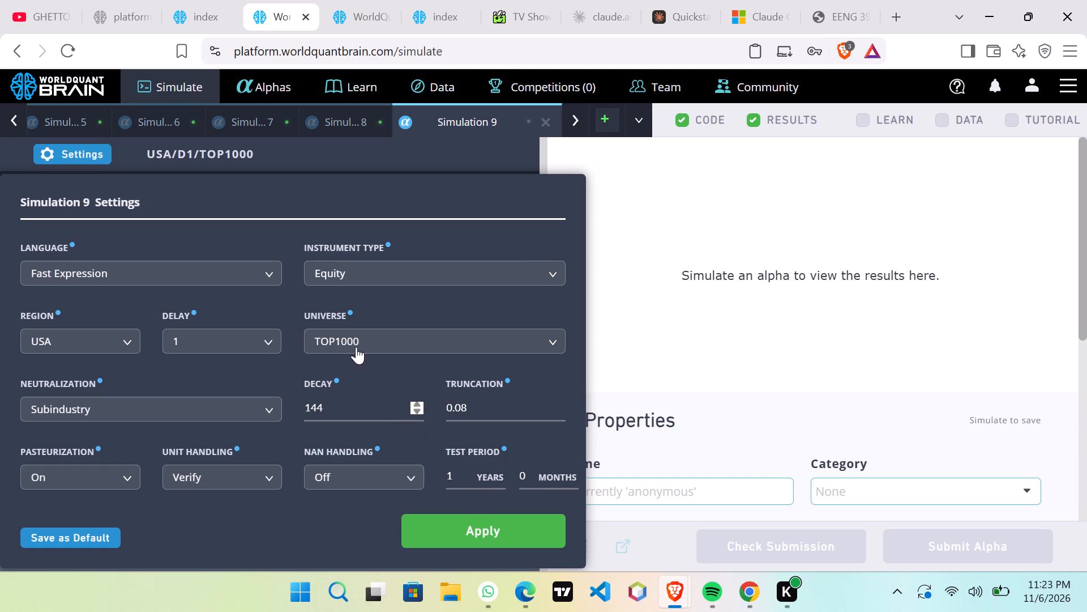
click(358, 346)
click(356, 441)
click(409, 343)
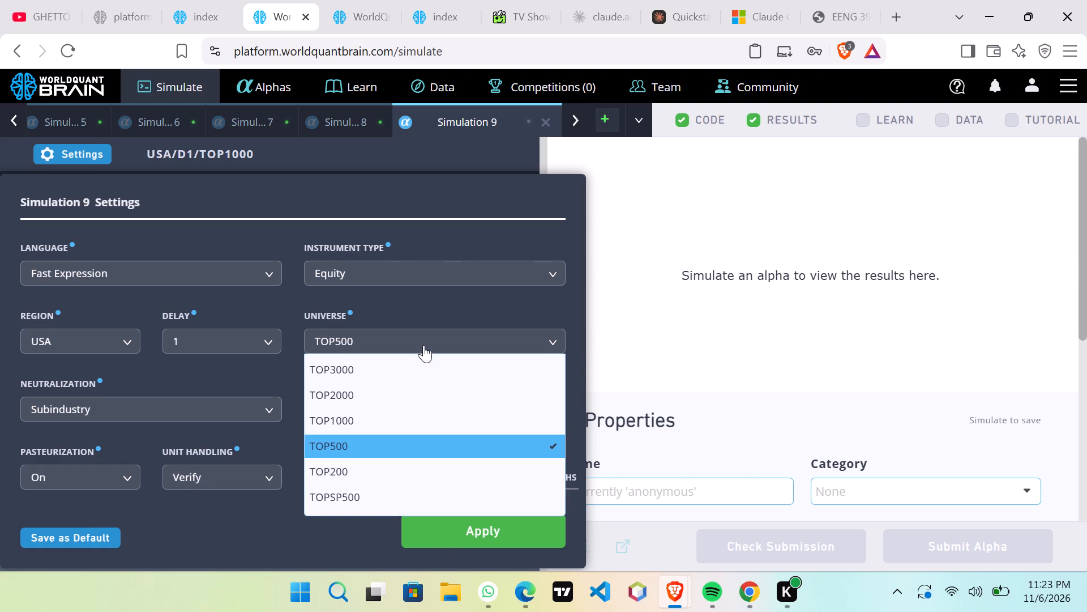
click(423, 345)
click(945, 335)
Change the field inside ts_mean to pcr_oi_30 in the cloned expression and run the simulation.
click(427, 211)
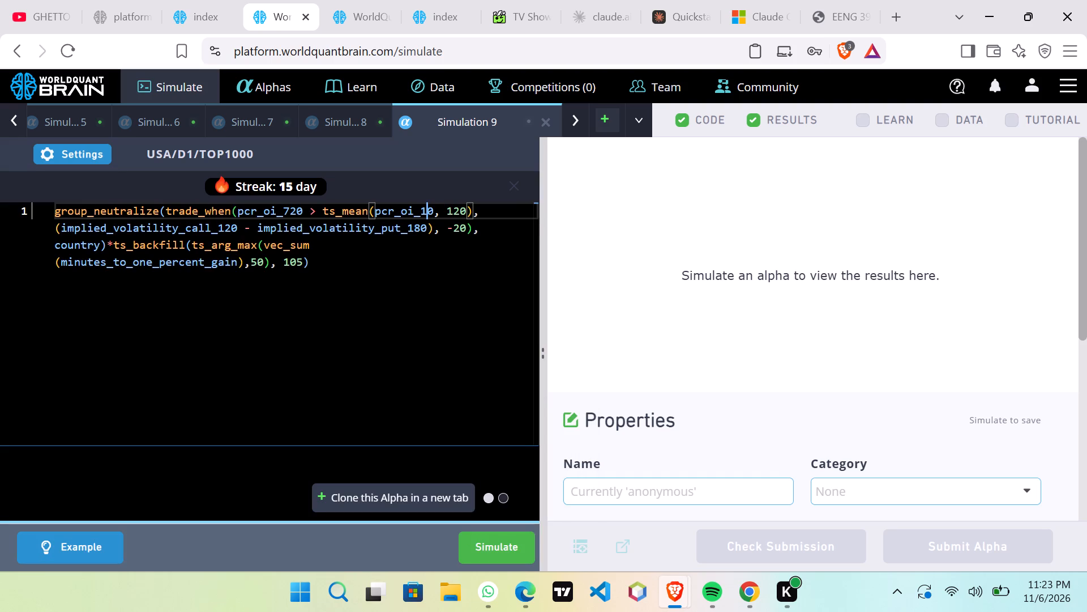
key(BackSpace)
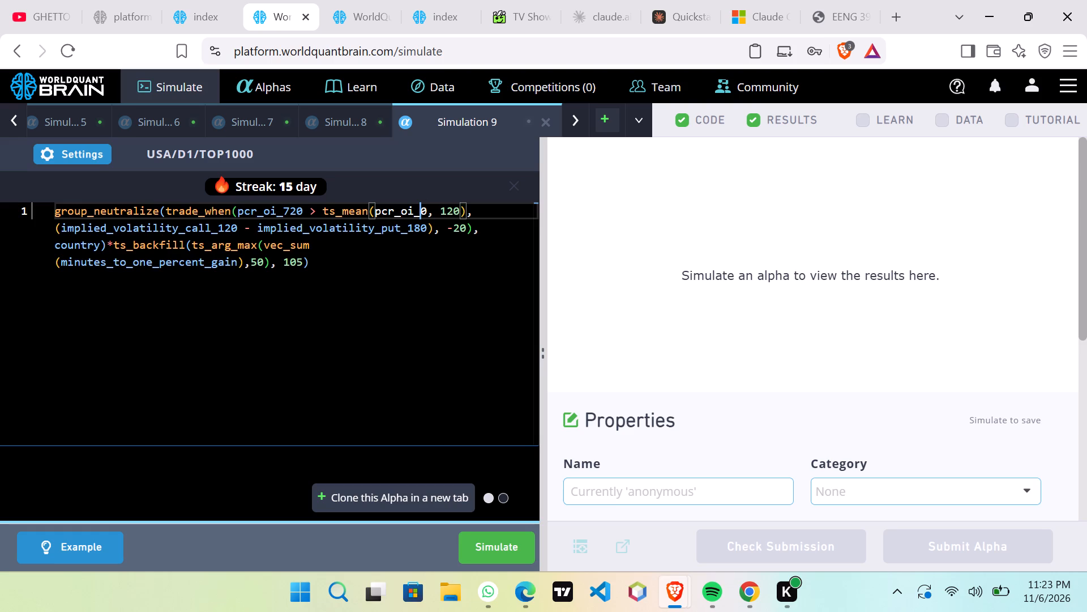
key(3)
click(114, 304)
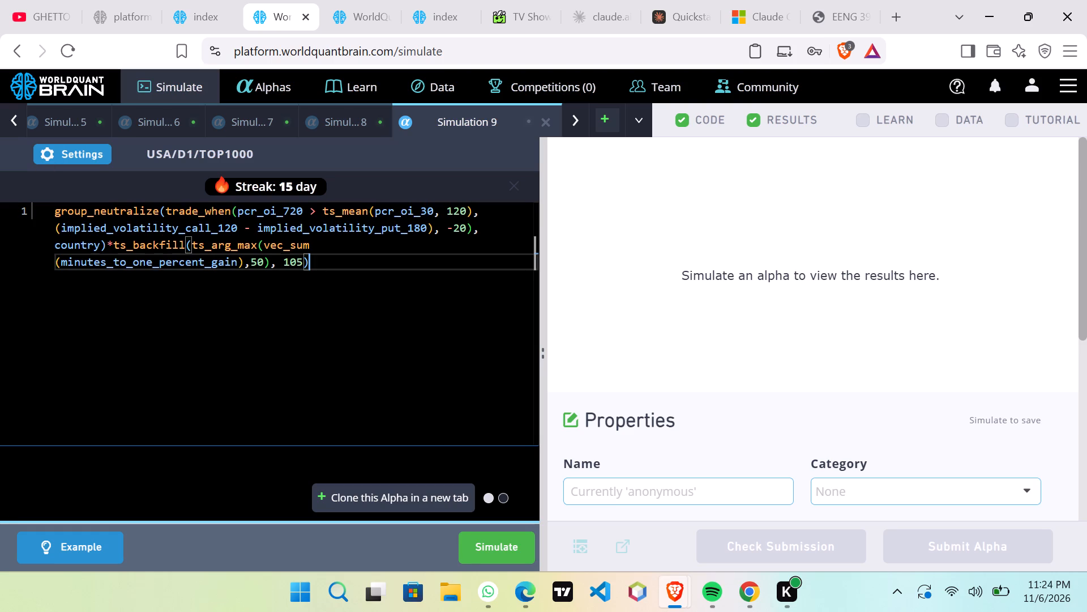
click(504, 539)
Simulate another clone of the pcr_oi_30 alpha with a lower decay setting, keeping the TOP1000 universe.
click(438, 507)
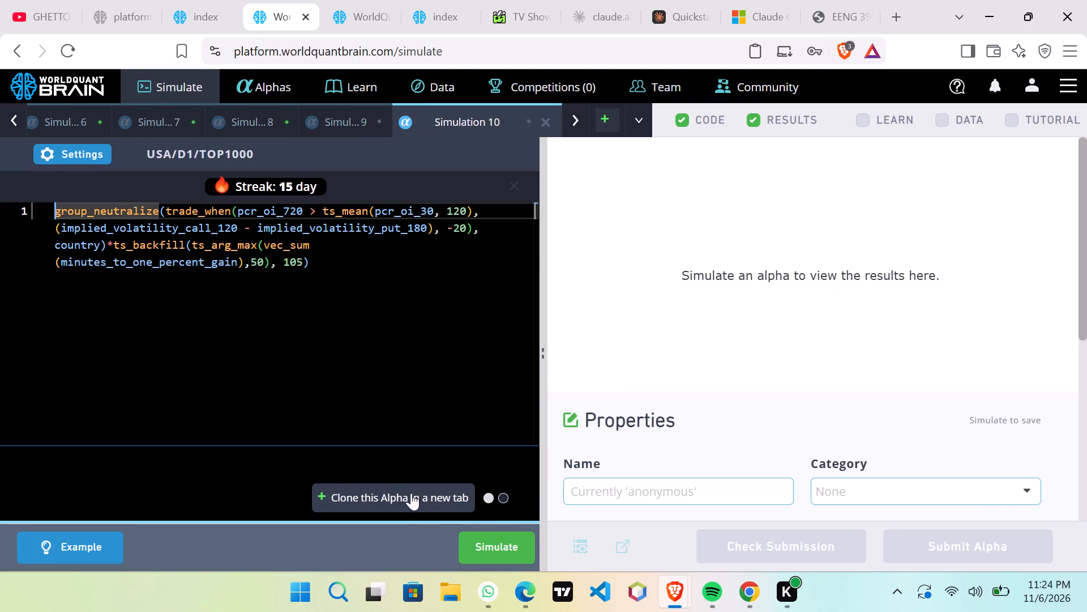
click(83, 148)
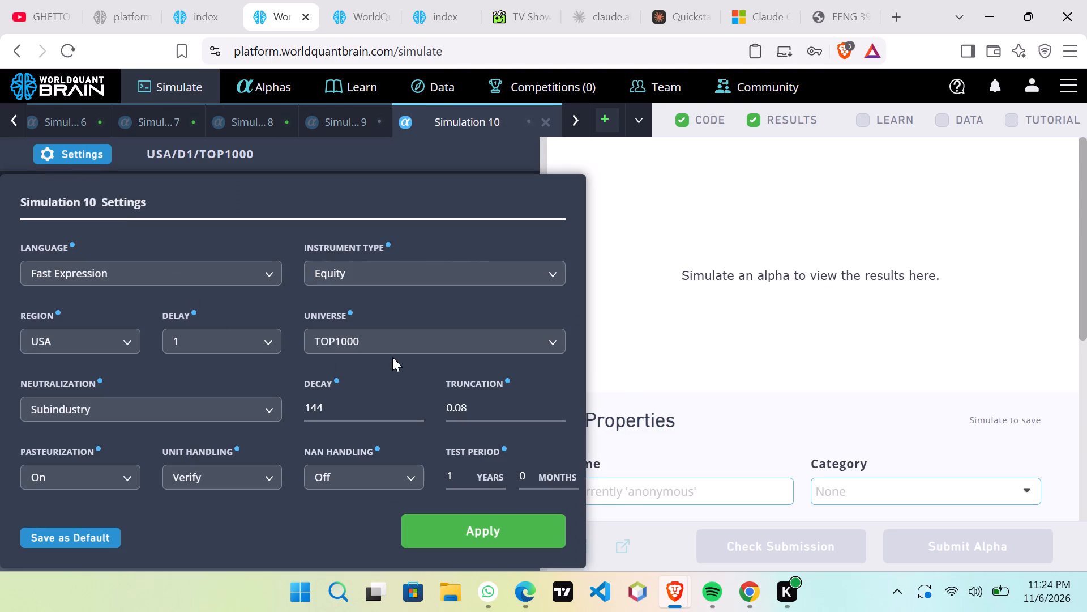
click(369, 346)
click(369, 347)
click(346, 407)
scroll(343, 410, down, 4)
scroll(342, 407, down, 20)
scroll(342, 407, down, 15)
scroll(340, 410, up, 1)
scroll(340, 410, down, 6)
scroll(340, 410, down, 18)
click(495, 539)
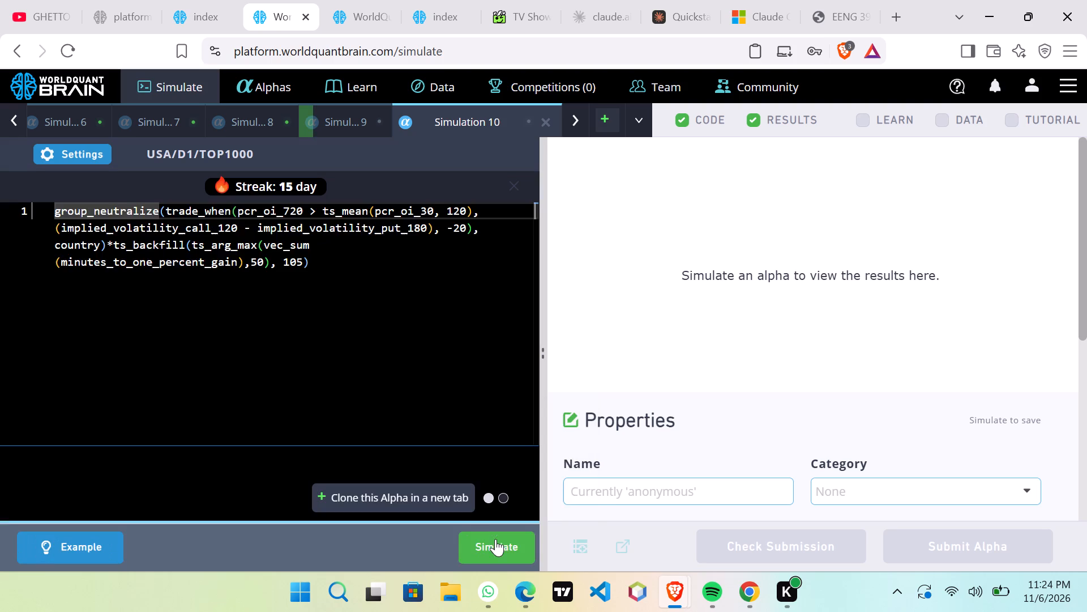
click(503, 543)
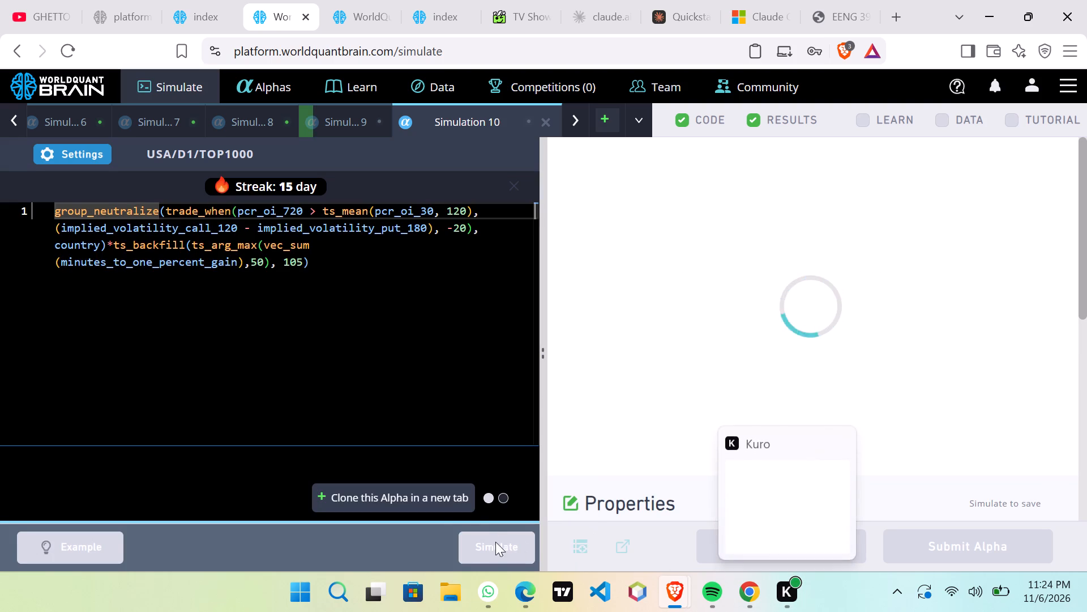
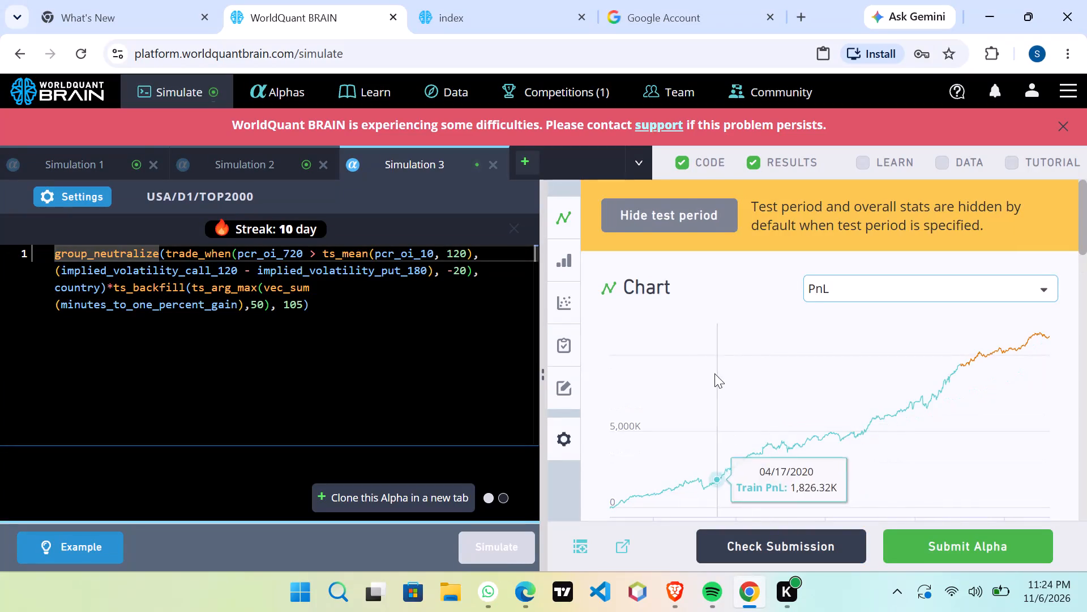
Review the Simulation 3 results down to the Correlation section and run its self-correlation check.
scroll(715, 373, down, 5)
scroll(730, 321, down, 2)
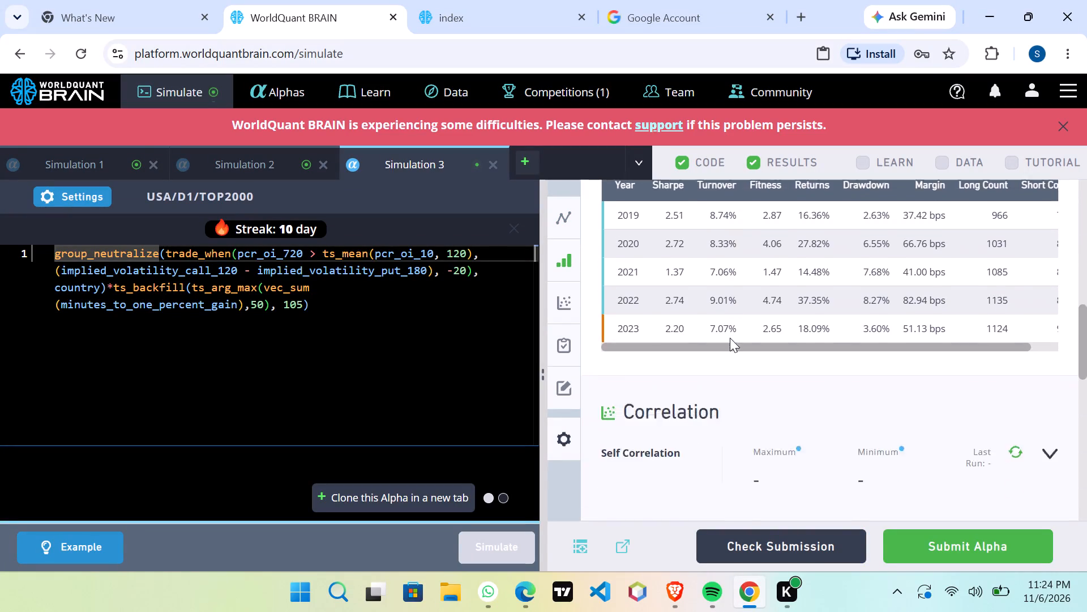
scroll(730, 338, down, 4)
scroll(922, 316, up, 2)
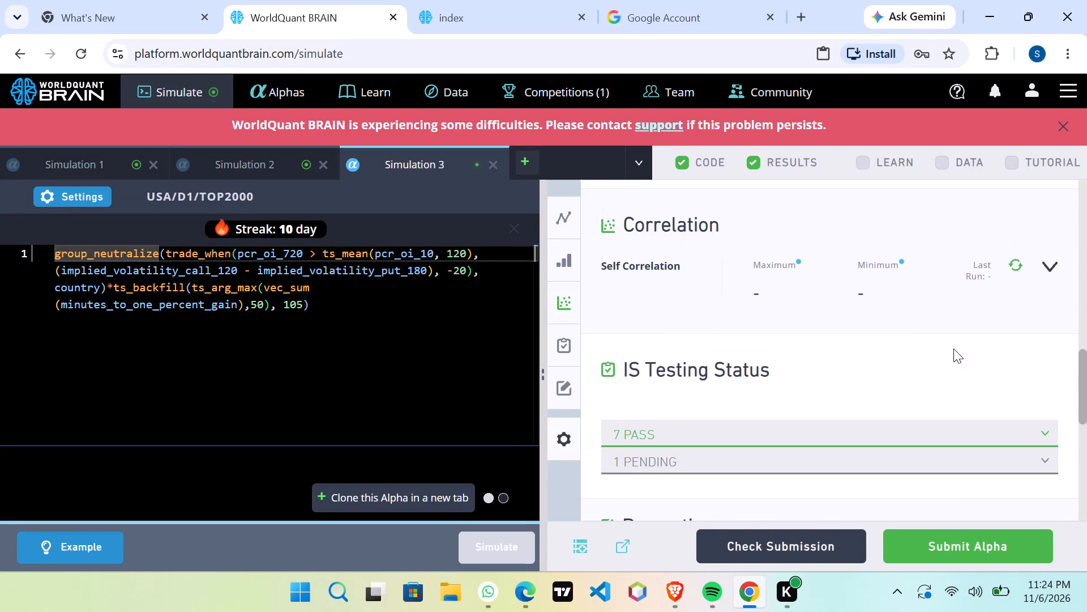
click(1019, 267)
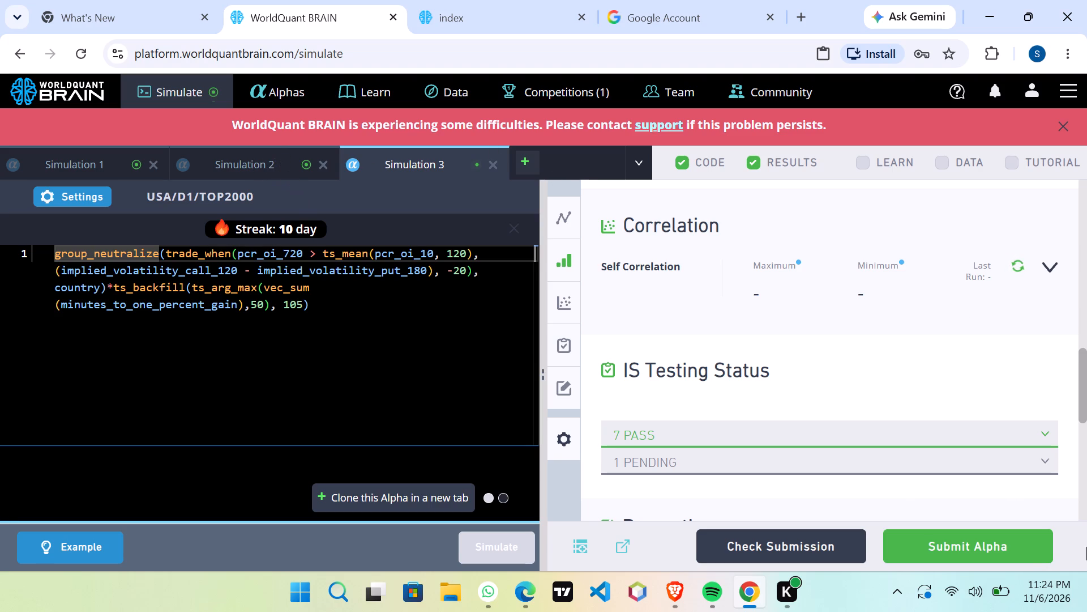
Submit the Simulation 3 alpha.
click(1018, 555)
Switch to Simulation 2 and run the self-correlation check for its alpha.
click(300, 173)
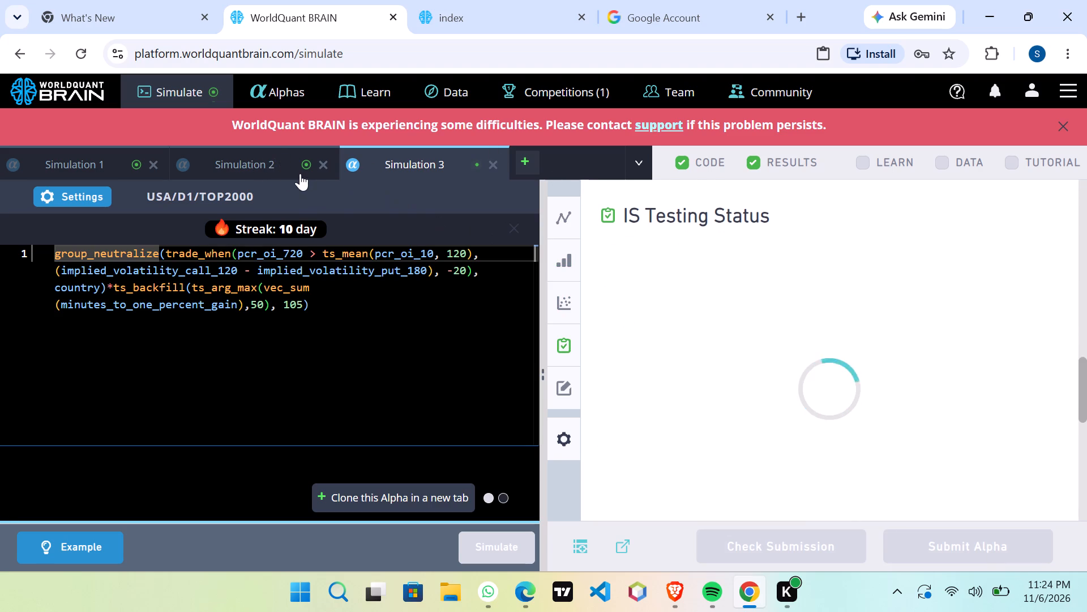
click(803, 536)
scroll(804, 458, up, 2)
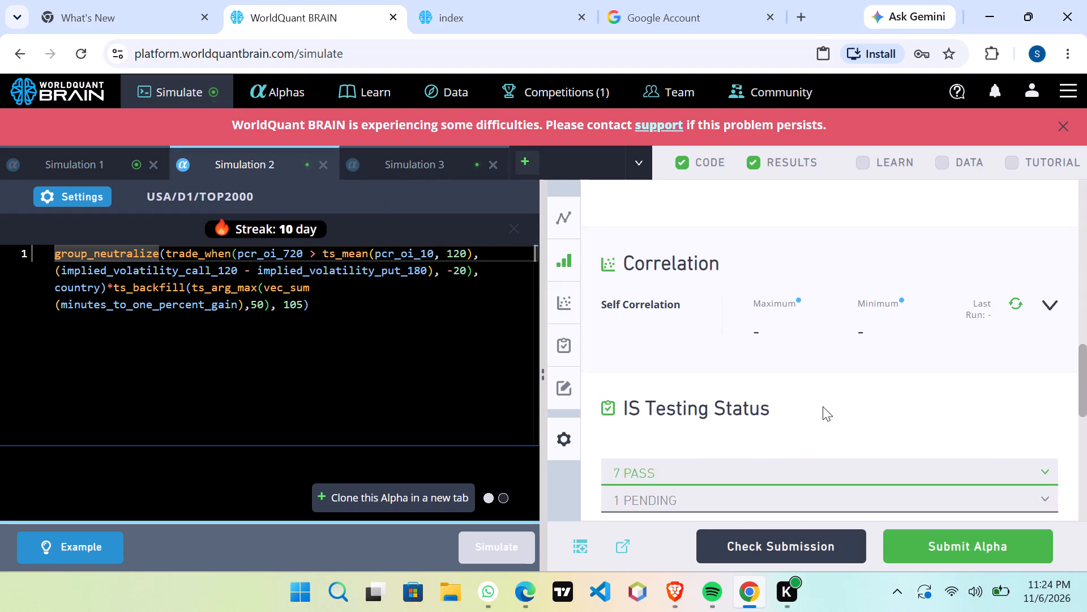
click(1017, 262)
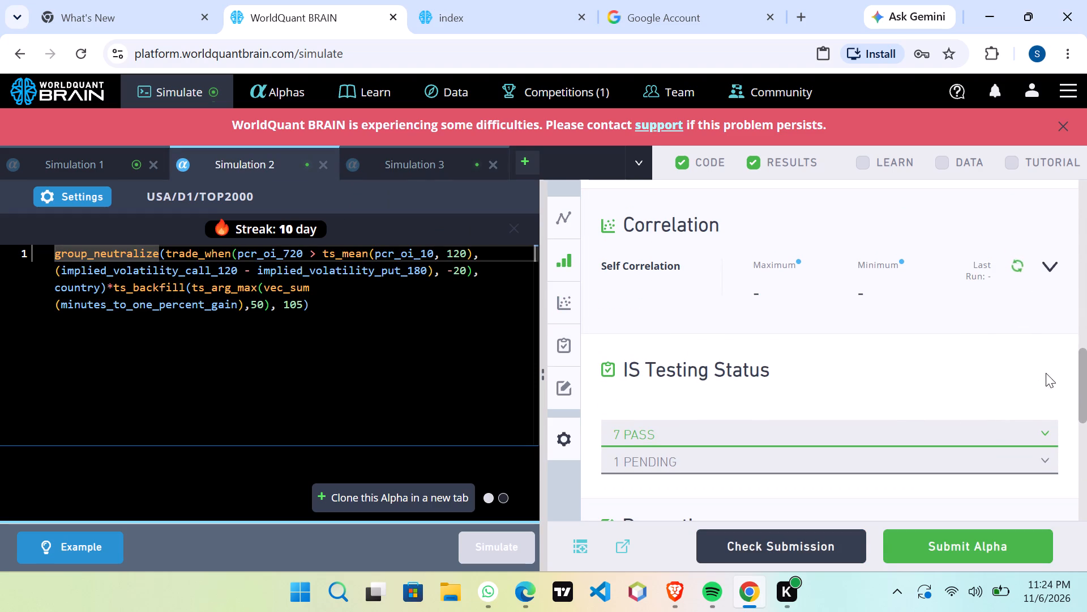
click(1086, 369)
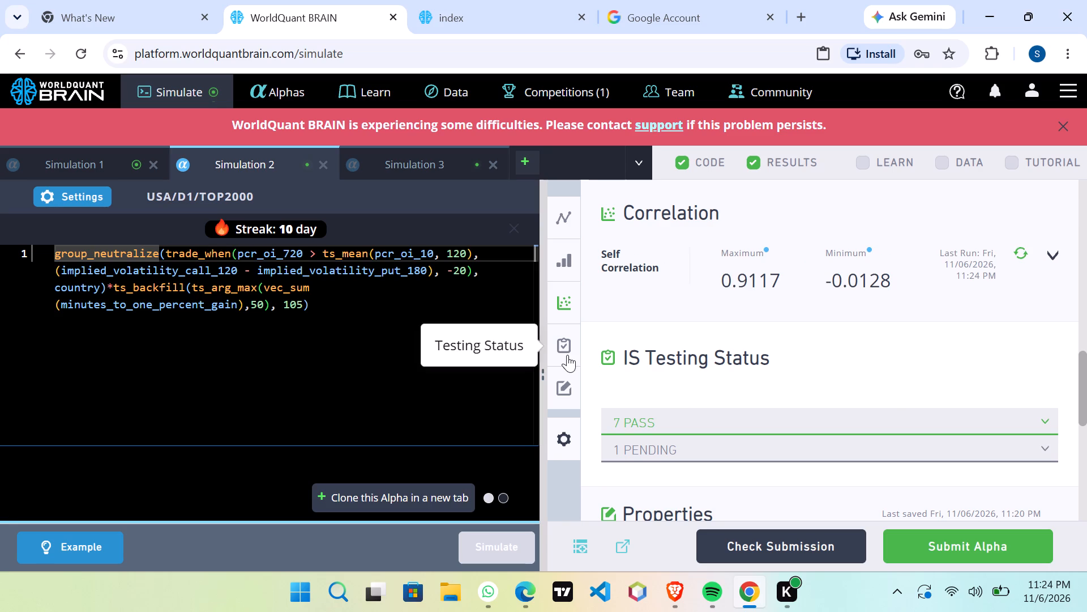
Try to submit the Simulation 1 alpha.
drag(990, 546, 990, 539)
scroll(859, 276, up, 2)
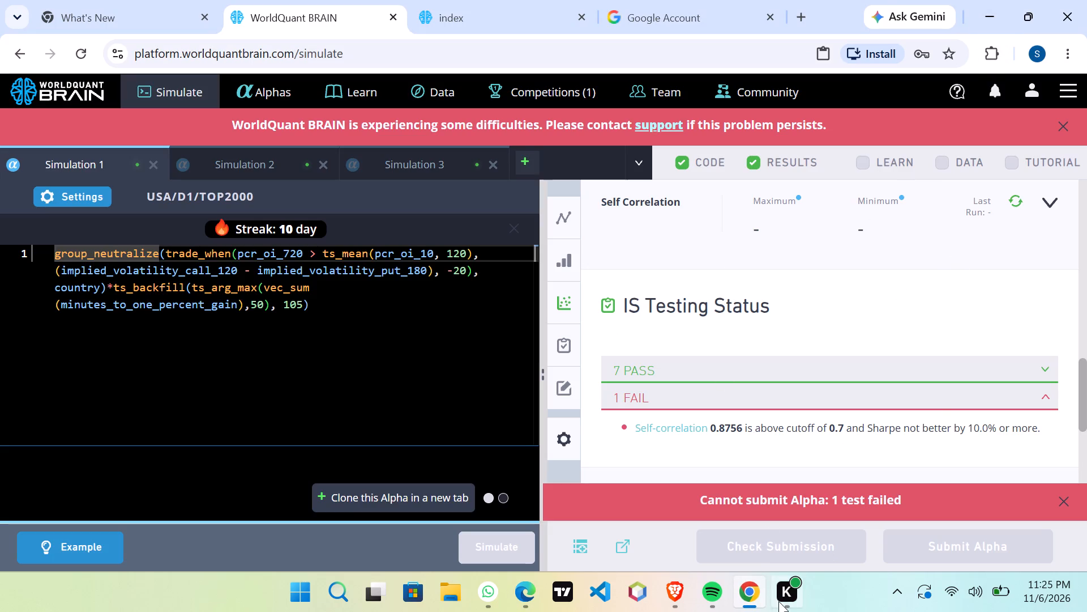
Switch to Microsoft Edge and choose to continue the WorldQuant BRAIN biometric authentication on another device, bringing up the QR code.
click(523, 589)
click(588, 478)
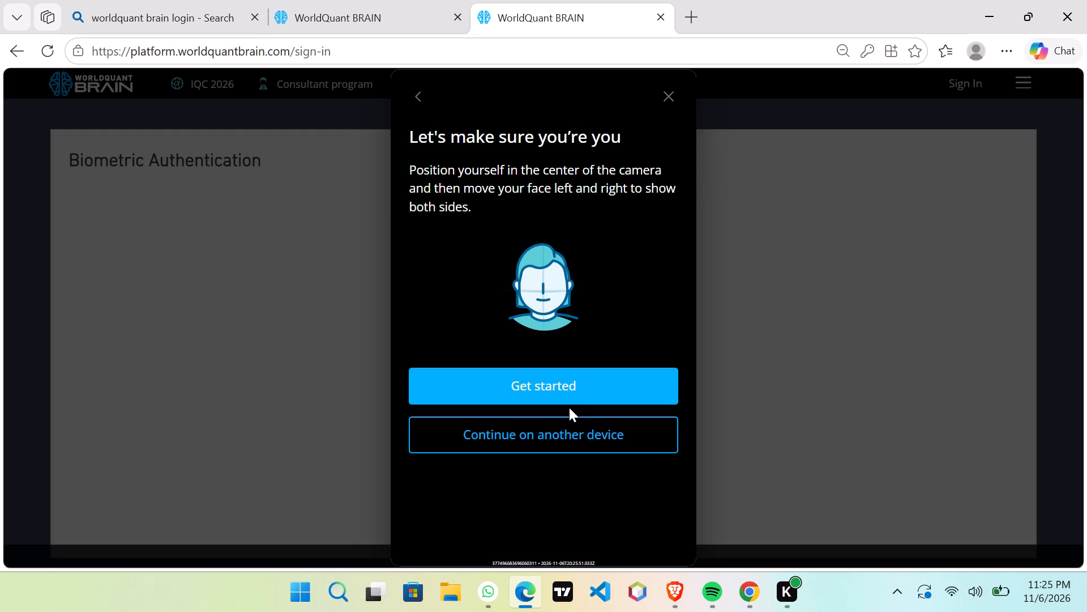
click(544, 439)
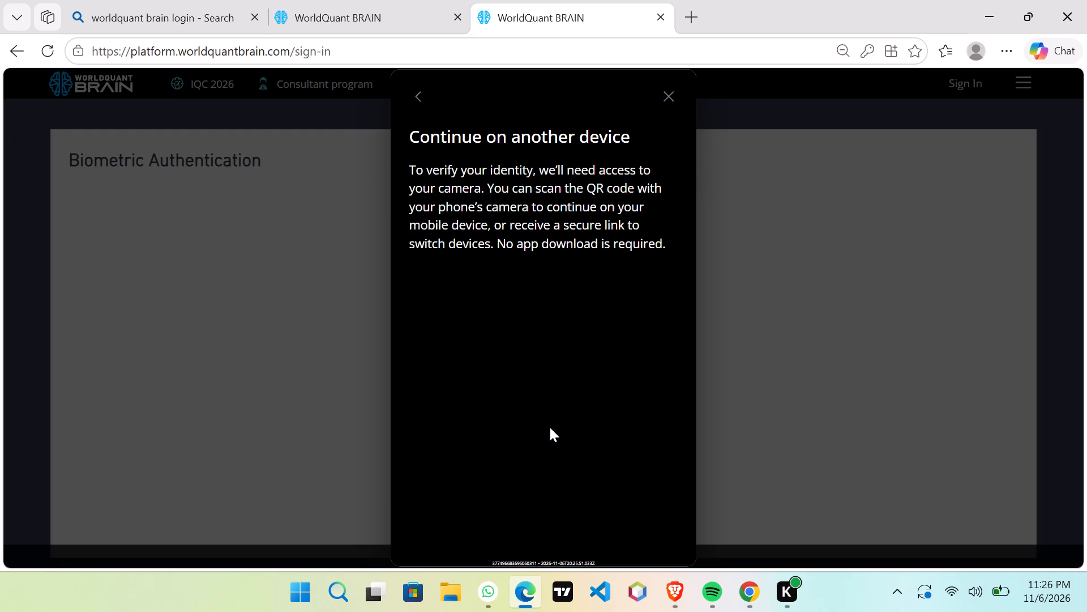
scroll(575, 355, down, 4)
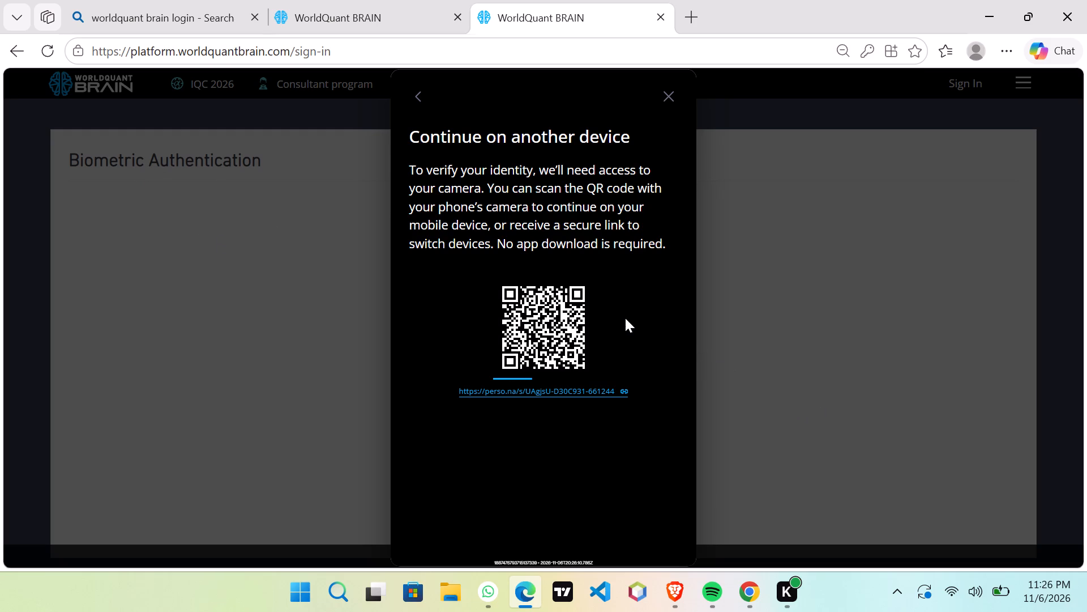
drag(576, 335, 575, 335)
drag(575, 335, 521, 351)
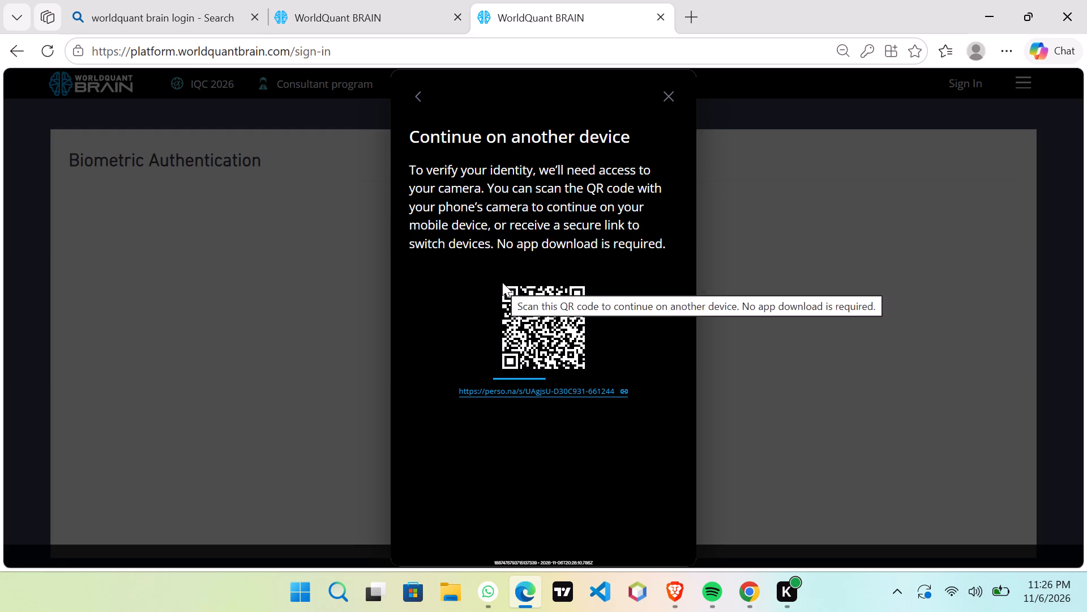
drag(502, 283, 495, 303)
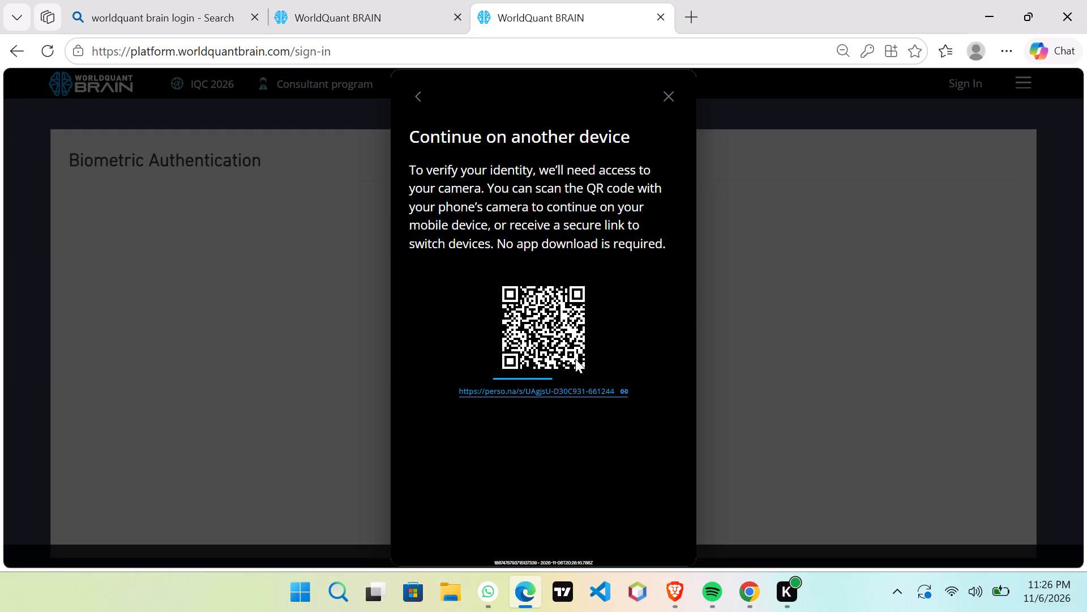
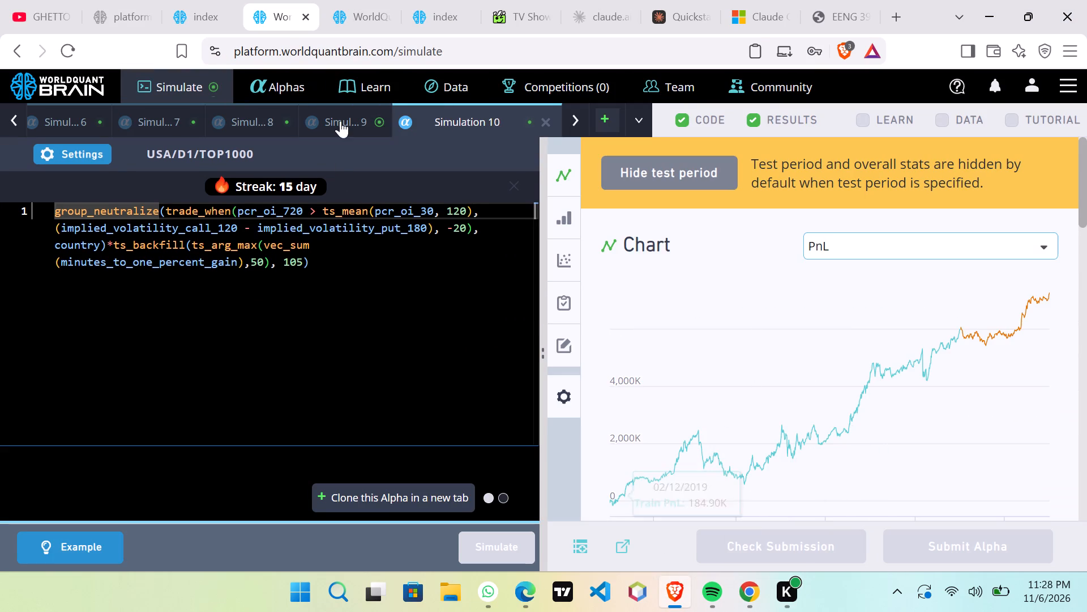
click(341, 120)
click(763, 539)
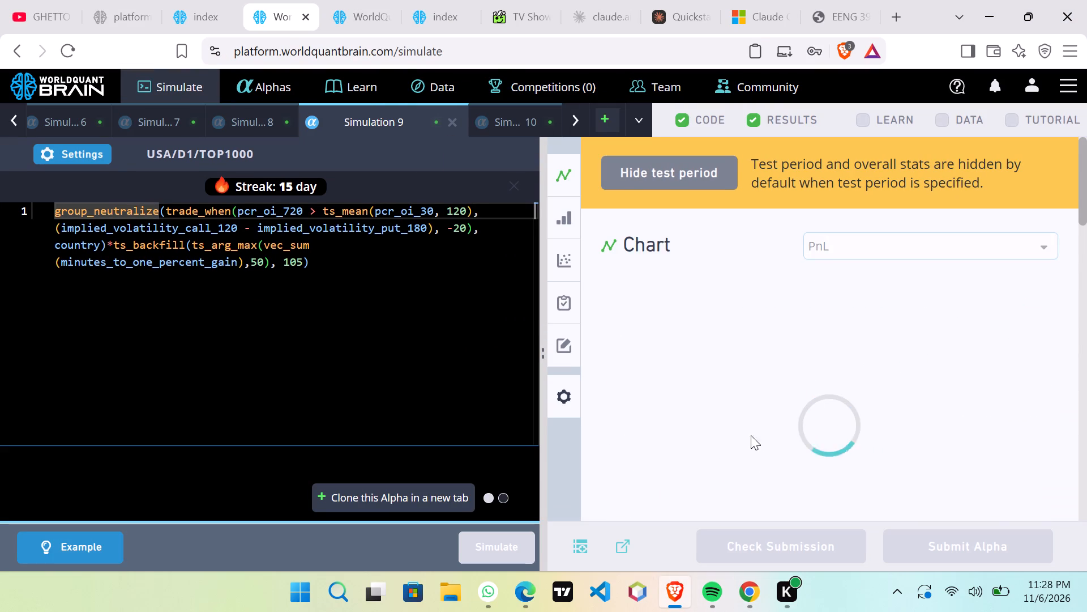
scroll(746, 422, down, 6)
scroll(737, 423, up, 3)
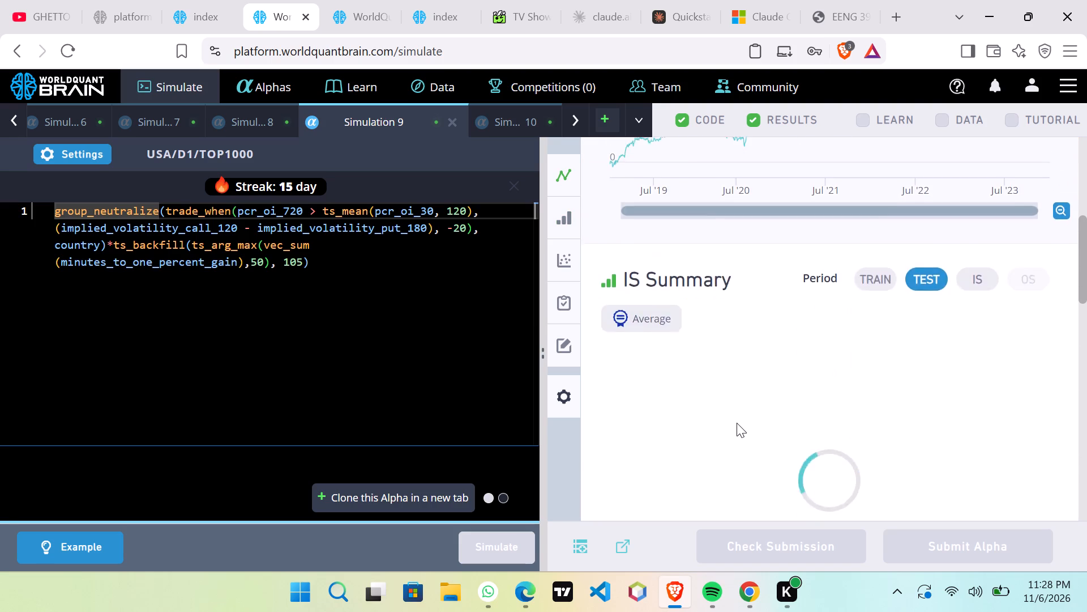
scroll(736, 426, down, 1)
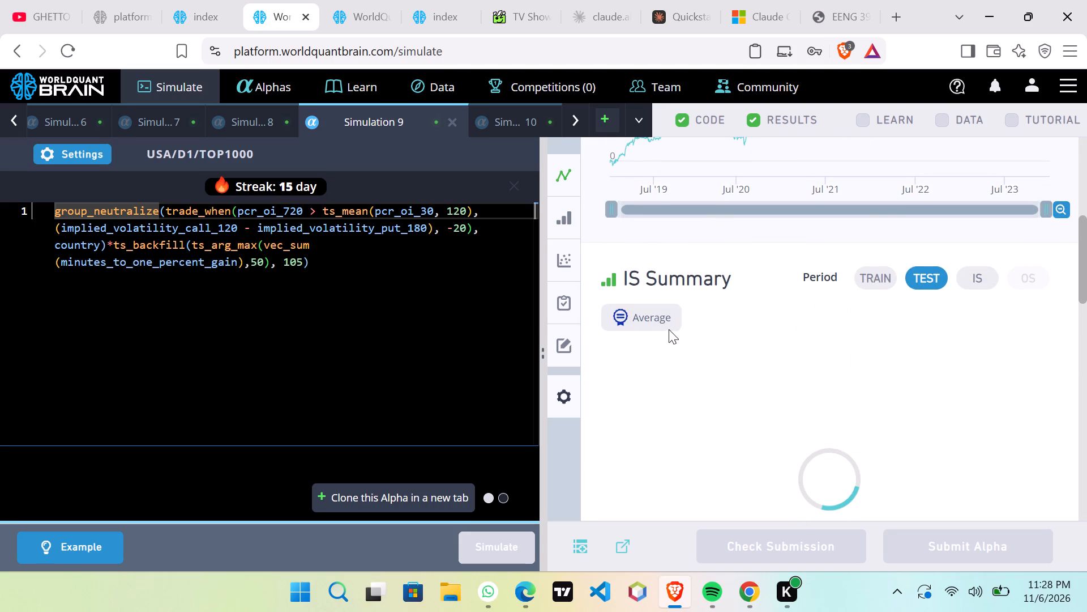
scroll(673, 346, up, 2)
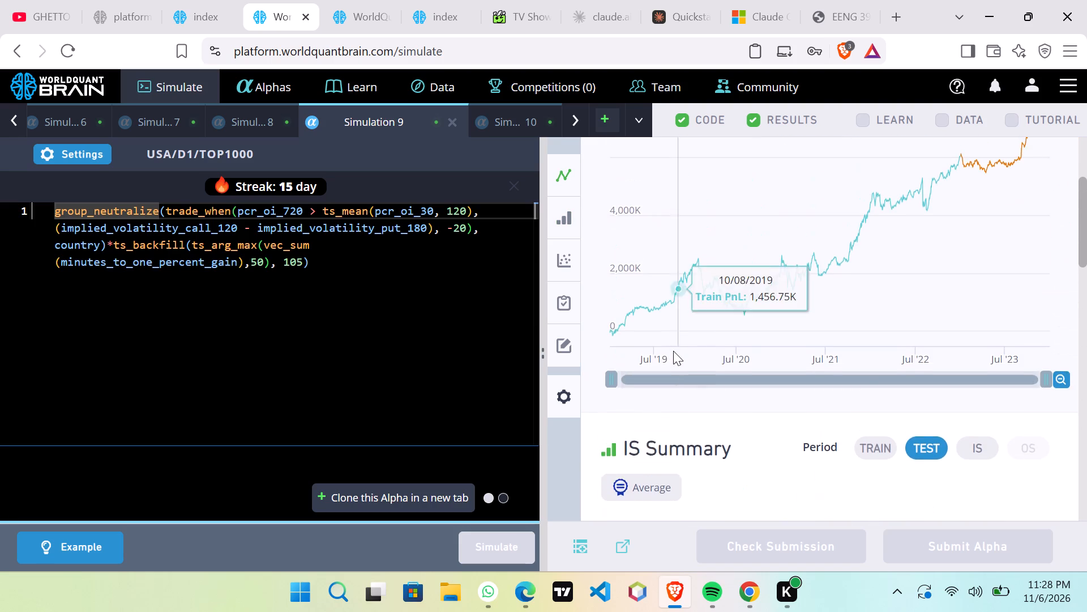
scroll(673, 351, up, 7)
scroll(673, 358, down, 4)
scroll(607, 378, down, 4)
scroll(620, 351, up, 1)
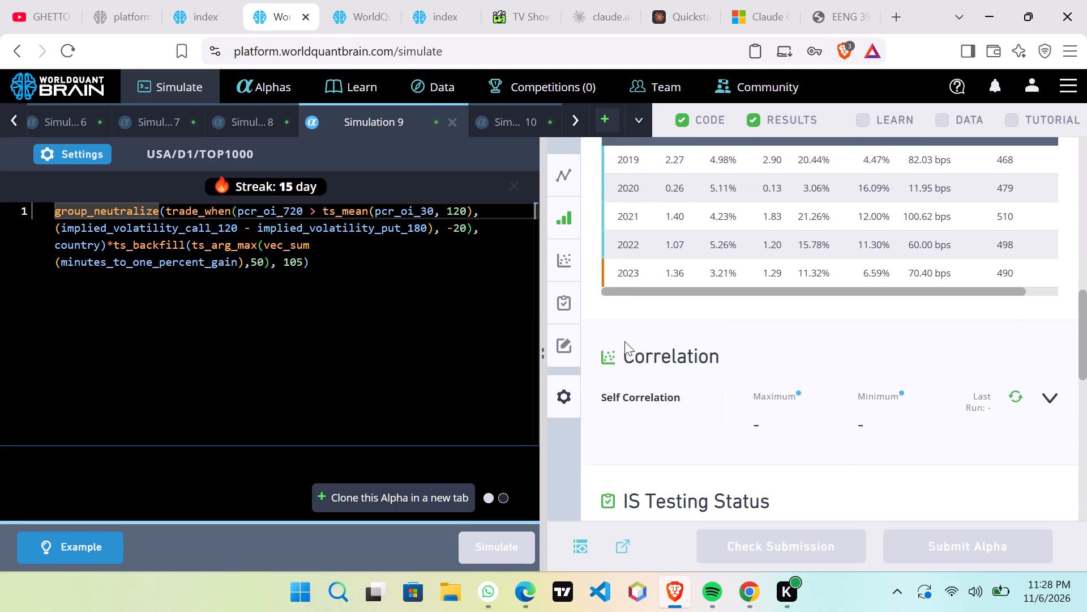
scroll(624, 341, up, 2)
scroll(624, 342, down, 9)
scroll(624, 346, up, 3)
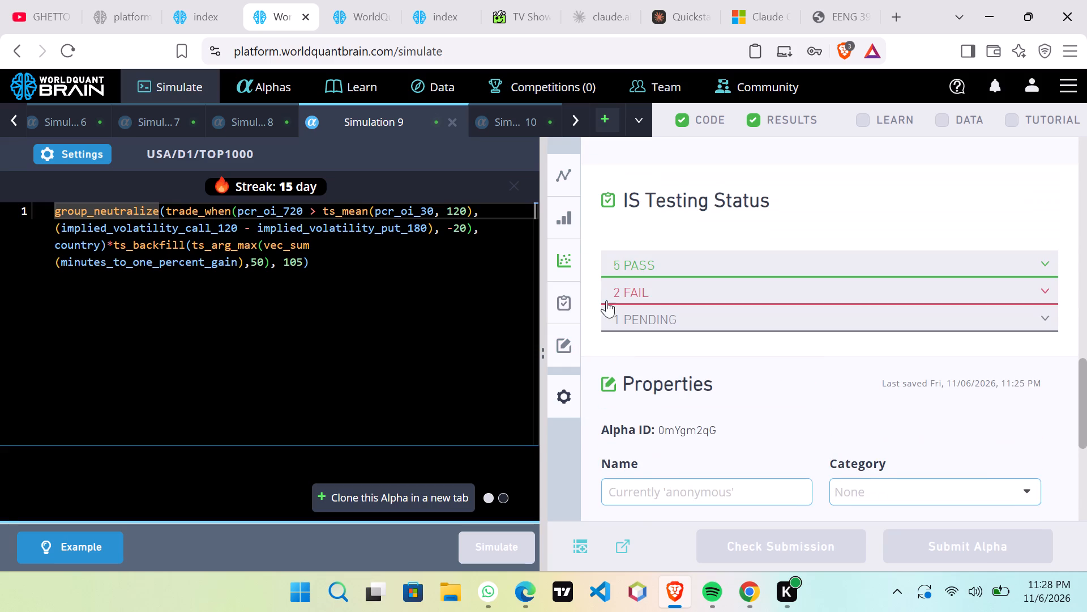
click(503, 121)
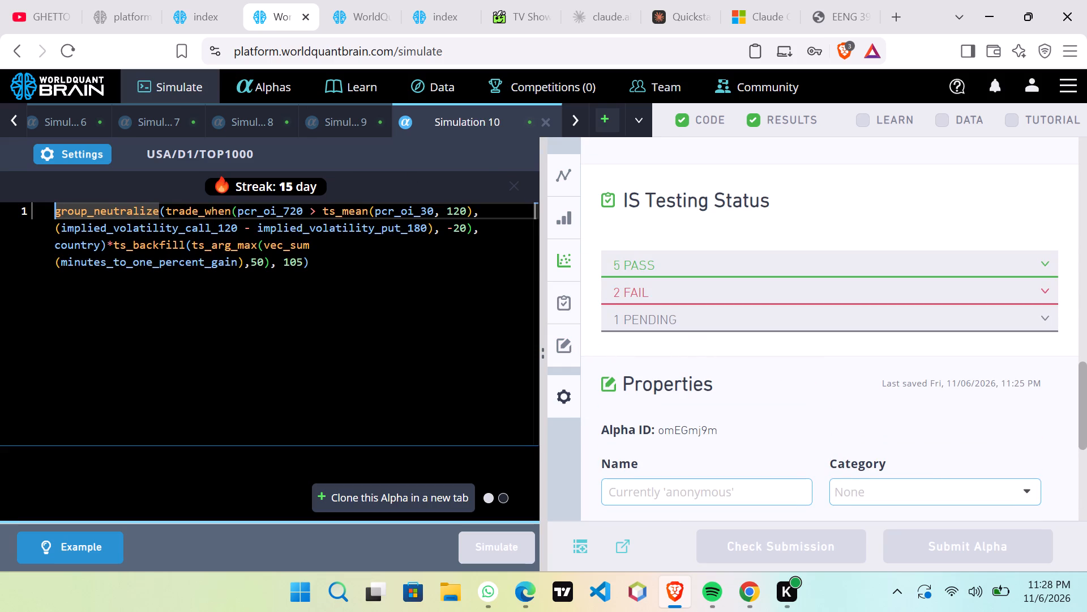
Review the IS Summary and yearly performance of Simulation 1 in Chrome against the simulation open in Brave.
click(760, 586)
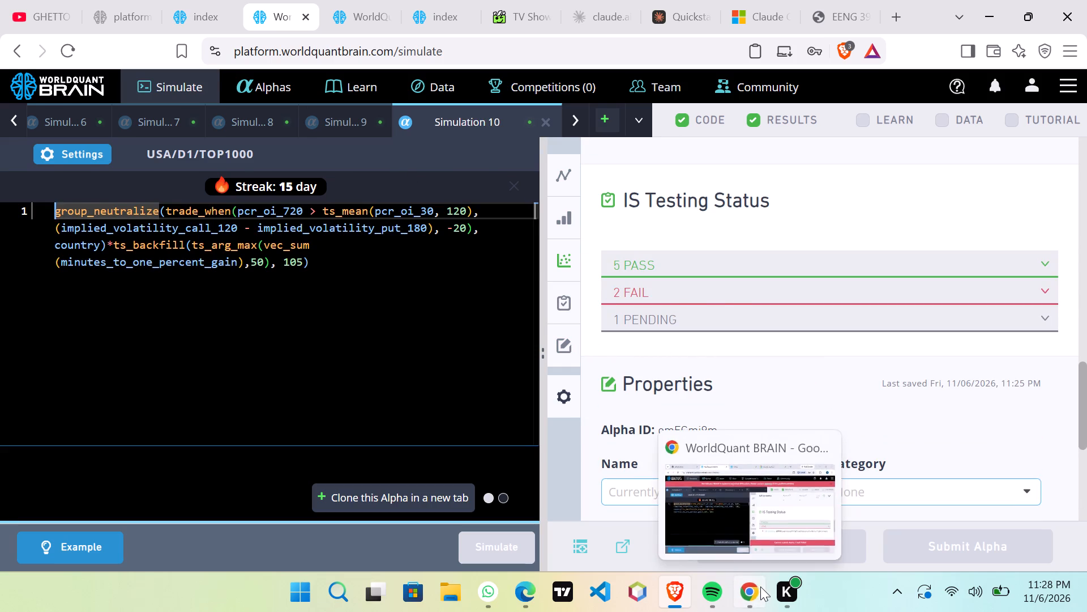
scroll(678, 404, up, 7)
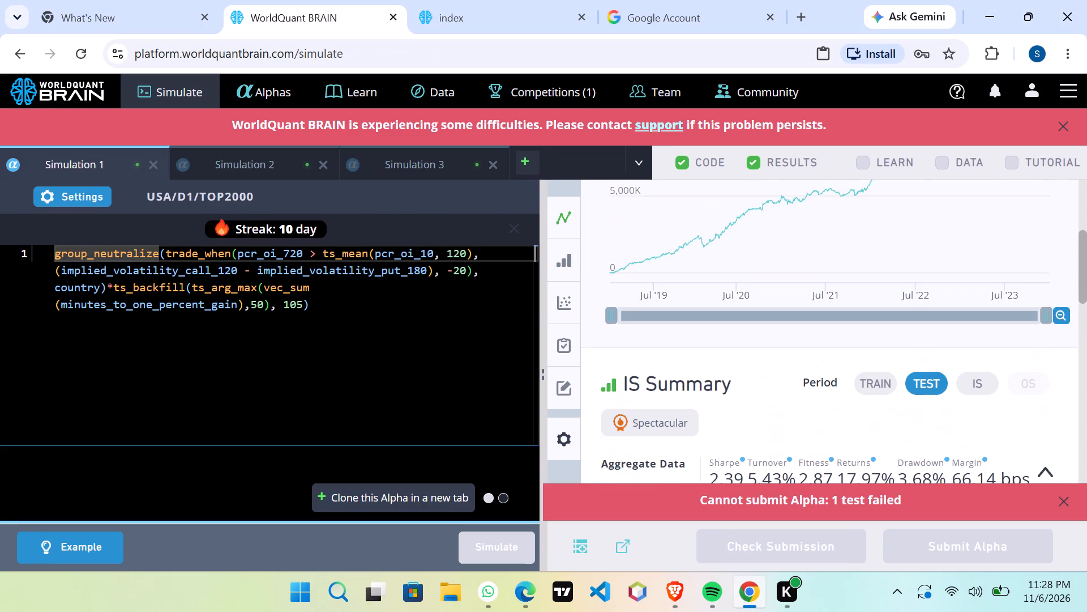
scroll(664, 437, down, 4)
scroll(665, 440, up, 1)
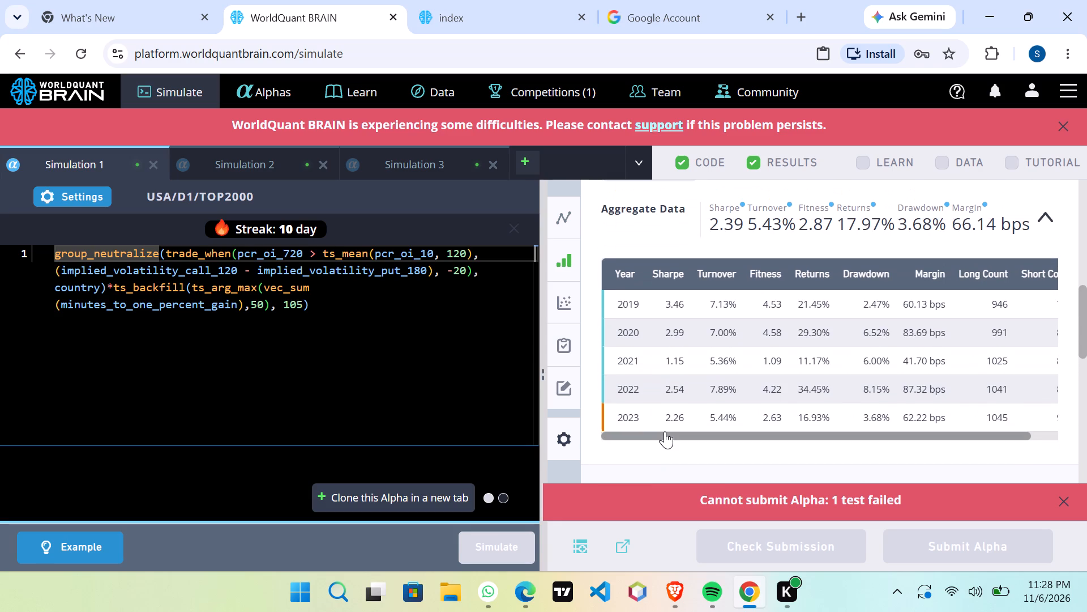
scroll(675, 427, up, 1)
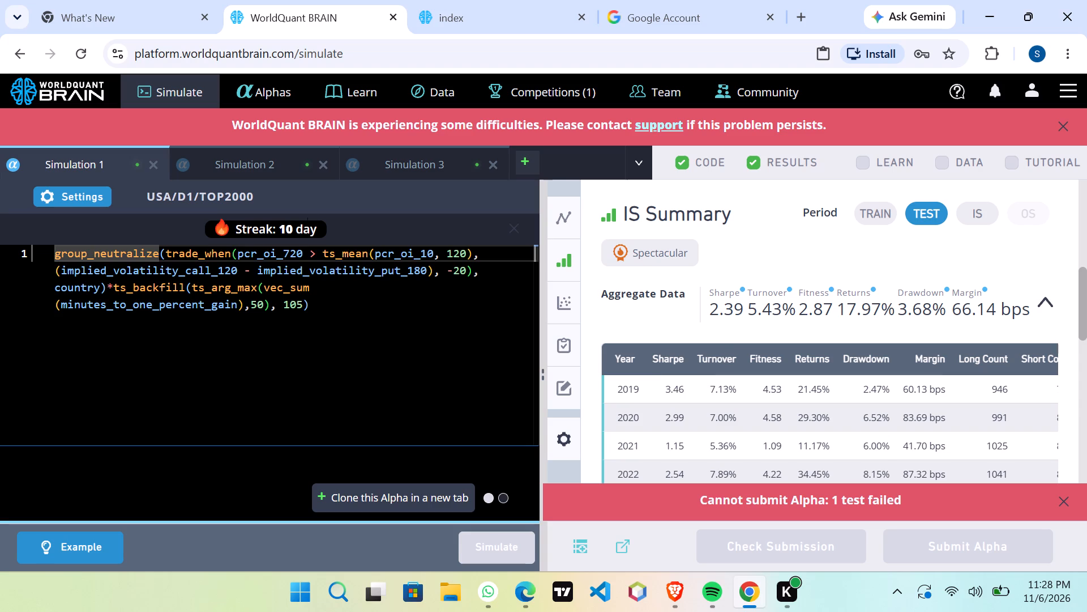
click(683, 589)
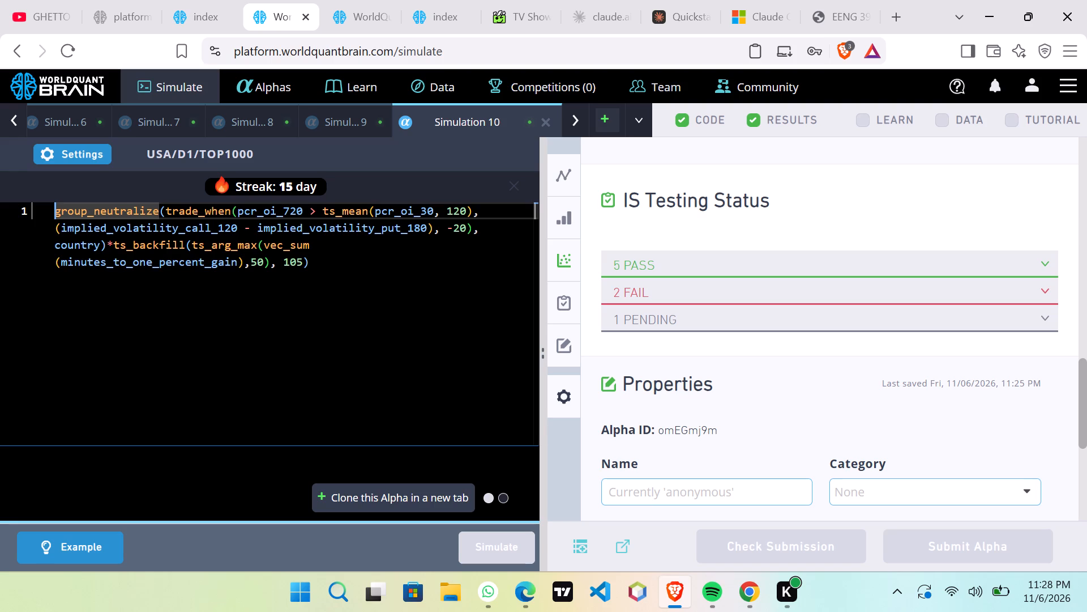
click(523, 603)
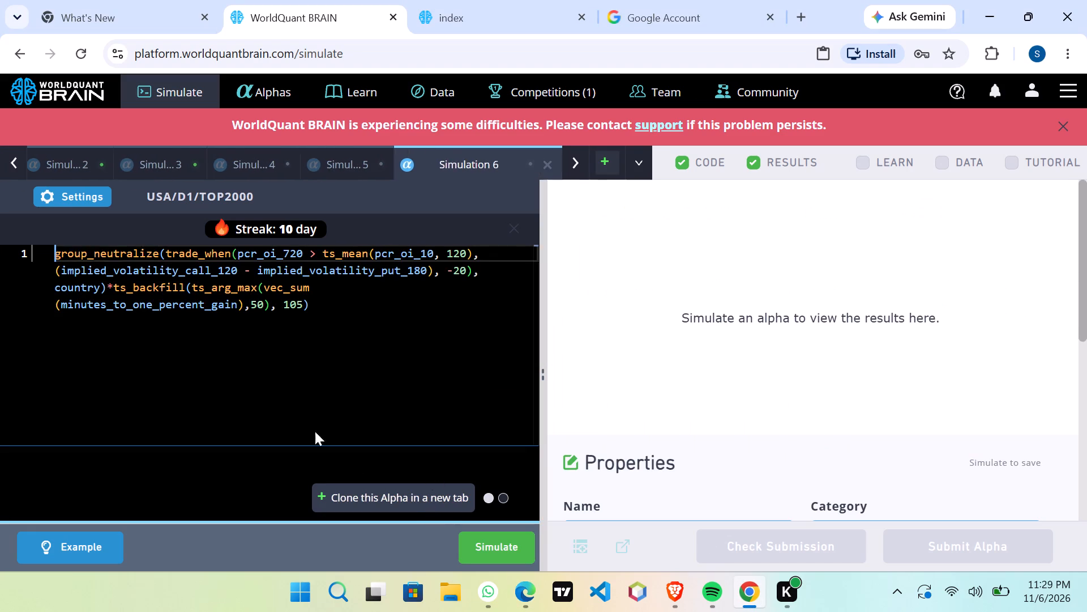
click(88, 186)
click(416, 379)
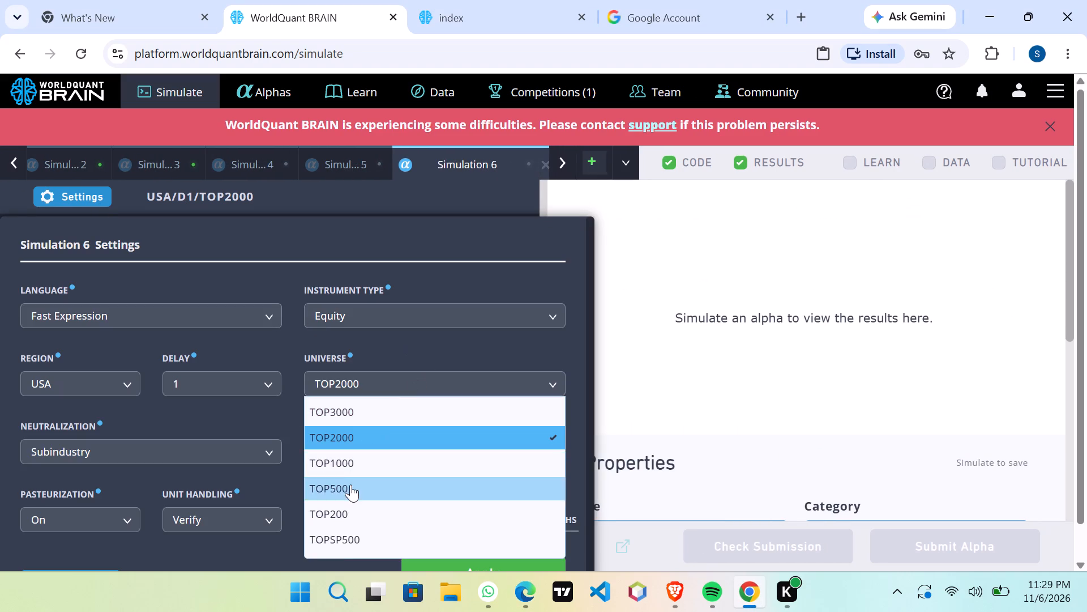
drag(350, 484, 351, 495)
click(464, 566)
drag(477, 550, 426, 540)
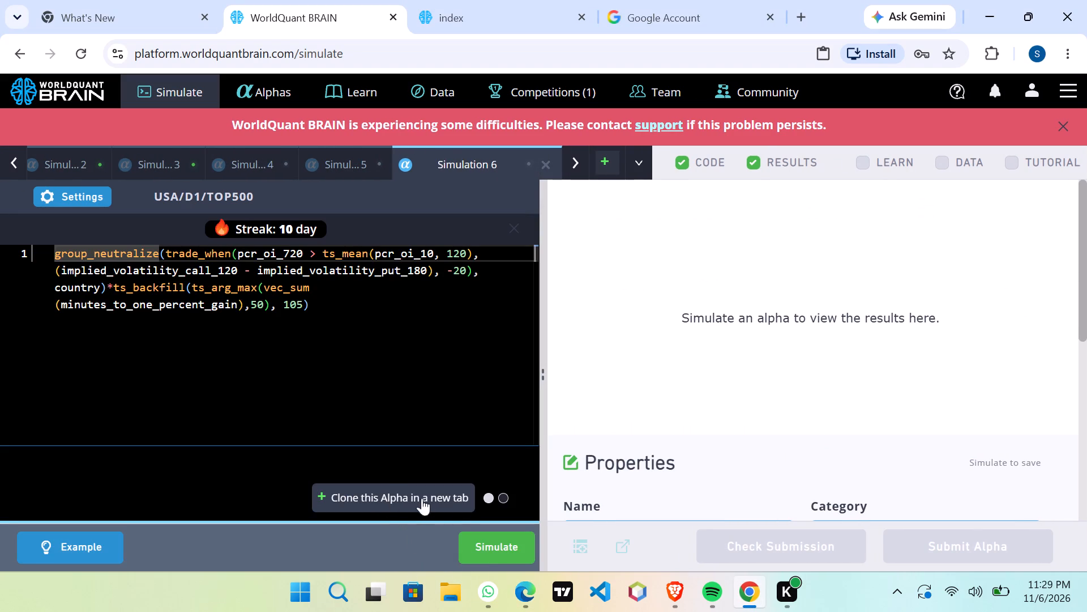
click(485, 545)
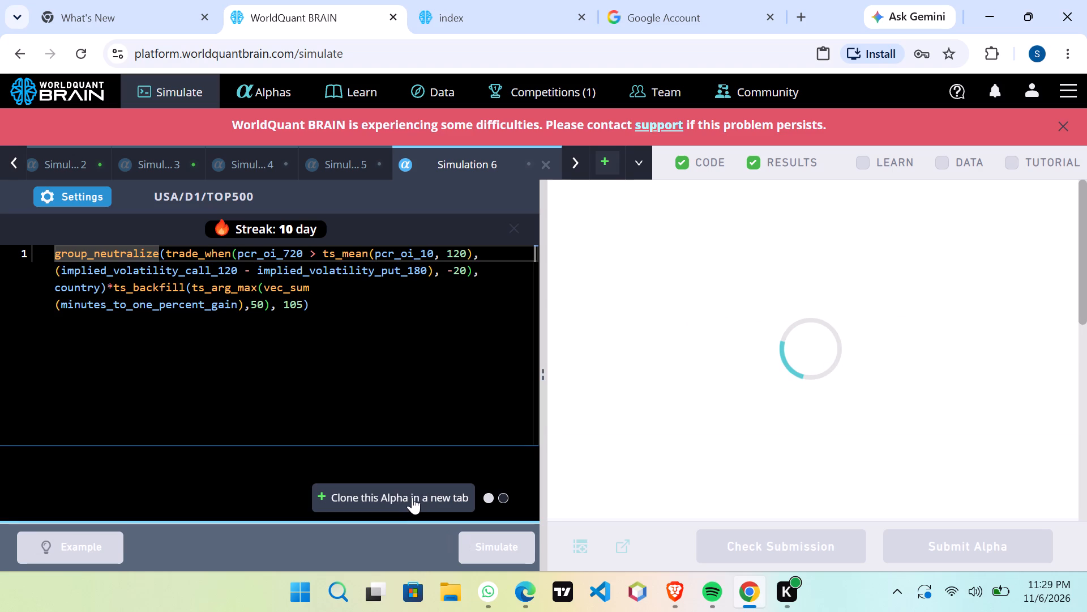
Clone the alpha into Simulation 7, set its universe to TOP200 and run the simulation.
click(412, 497)
click(90, 192)
drag(337, 378, 339, 386)
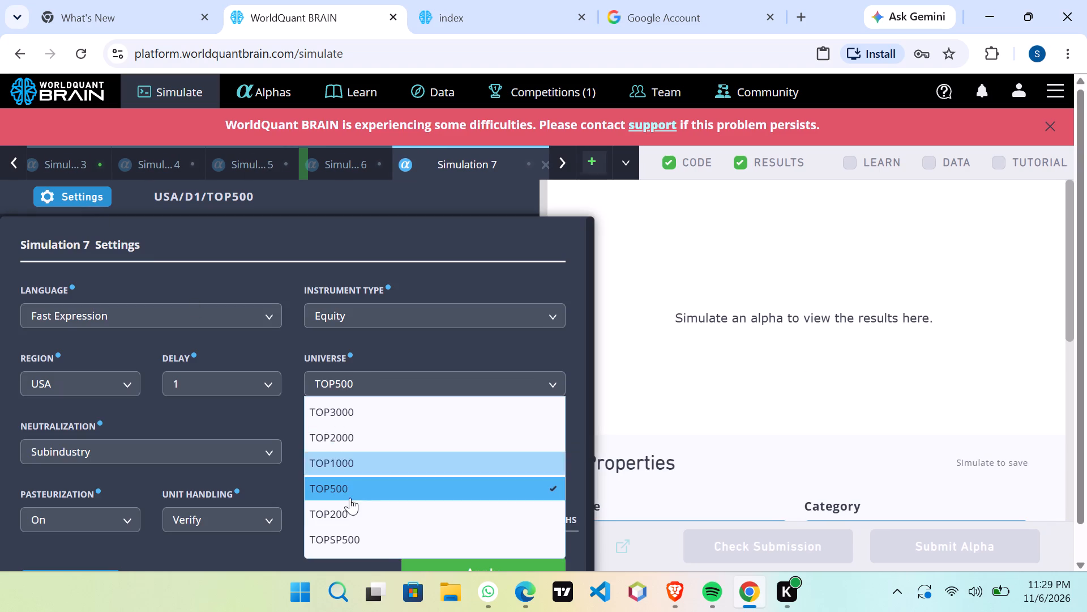
drag(350, 509, 357, 519)
click(438, 558)
click(511, 563)
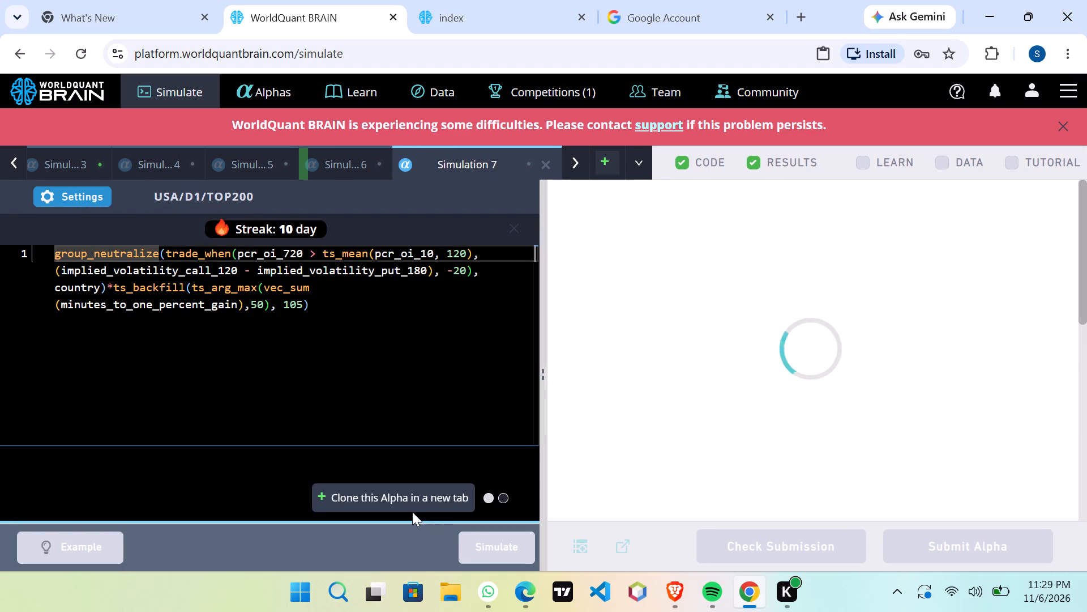
Clone the alpha into Simulation 8, set its universe to TOP2000 and neutralization to None, and run the simulation.
click(410, 509)
click(75, 206)
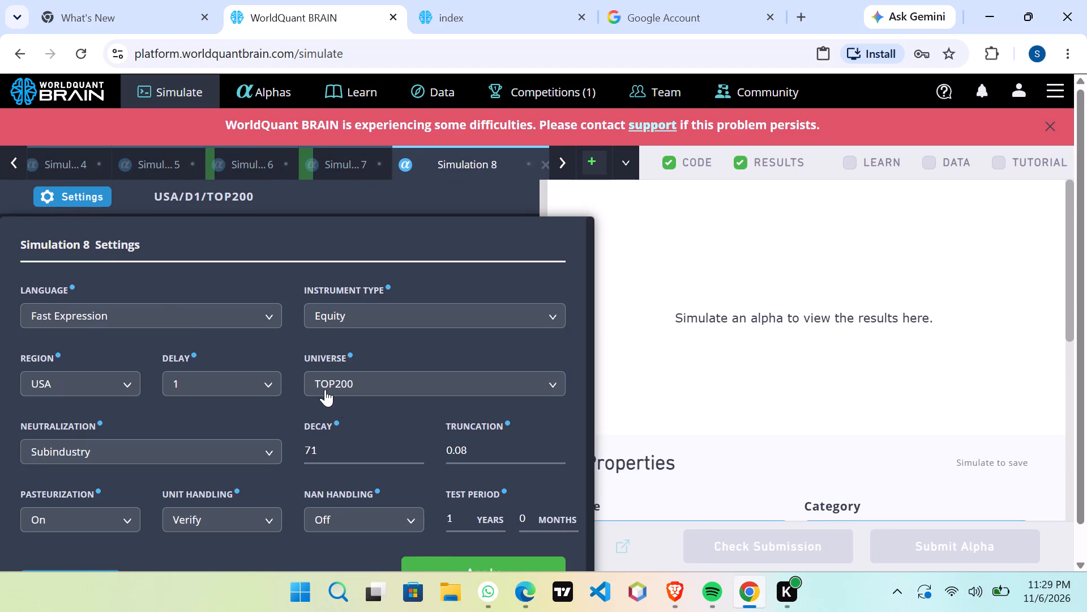
drag(344, 381, 339, 388)
click(359, 424)
drag(357, 437, 348, 438)
drag(241, 448, 243, 457)
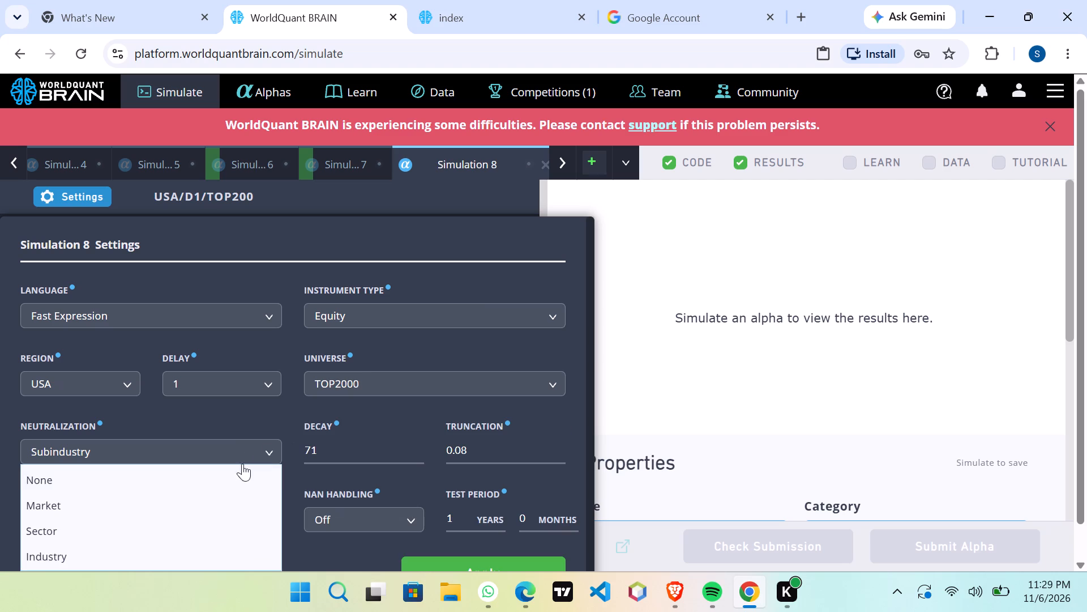
click(189, 490)
click(427, 561)
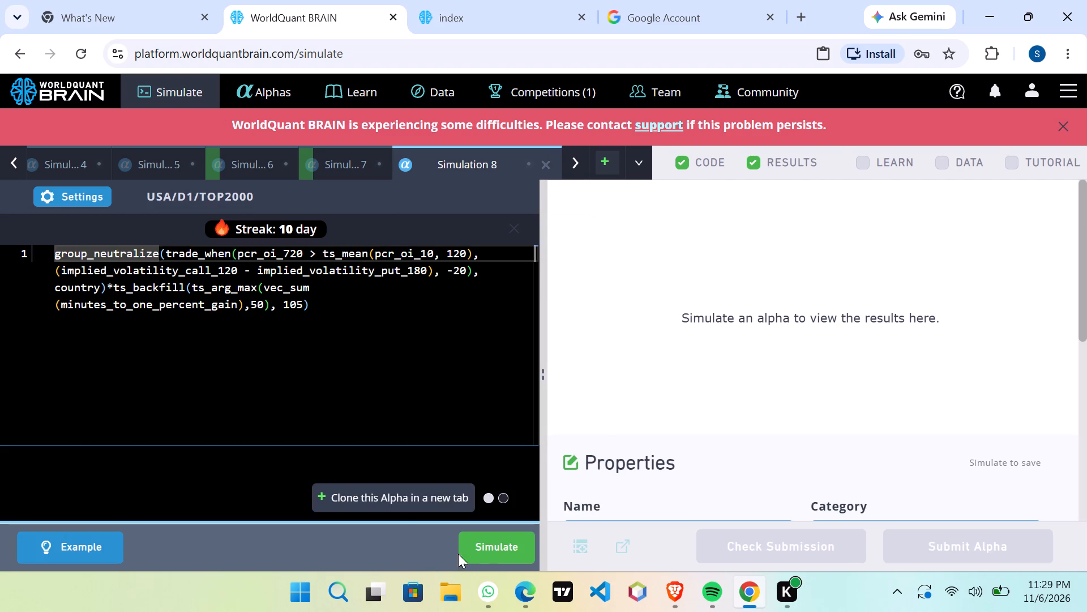
click(492, 547)
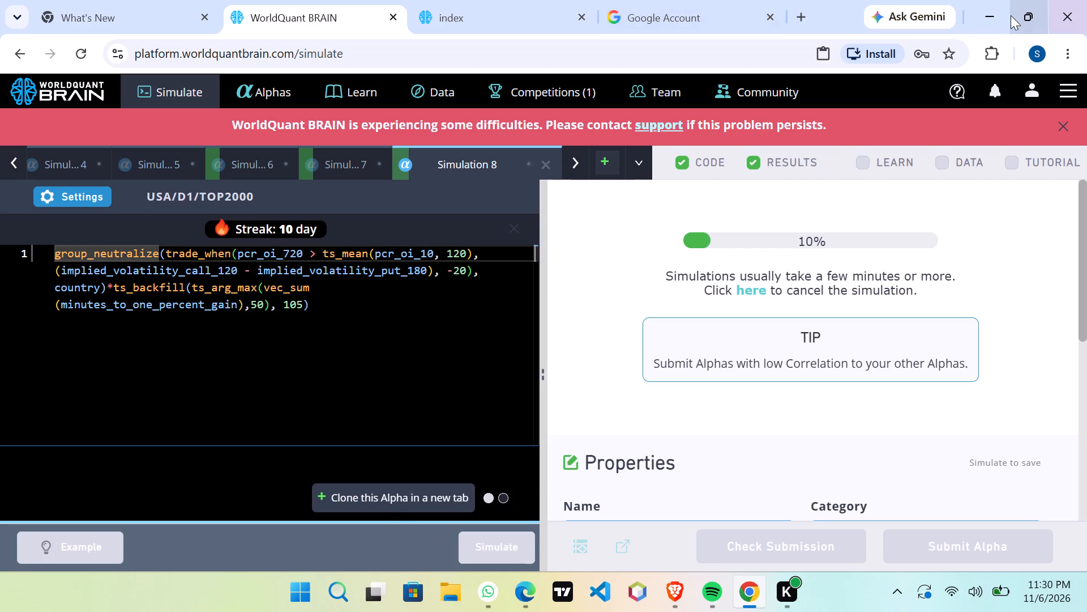
Return to the WorldQuant BRAIN session in Edge and open the Data page for the USA region, delay 1, TOP3000 universe.
click(988, 13)
drag(577, 431, 576, 436)
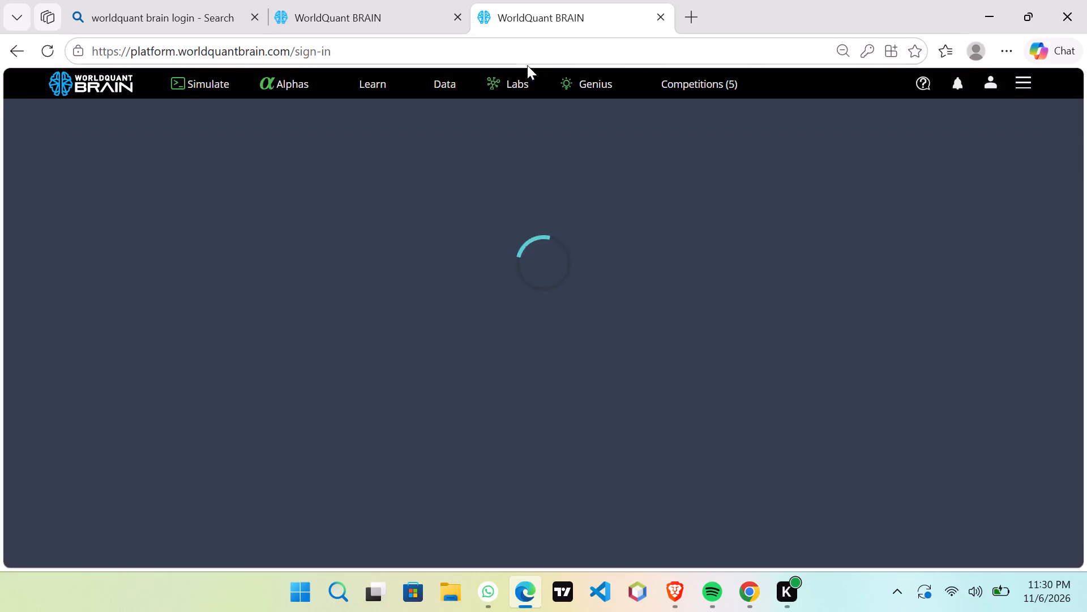
click(731, 229)
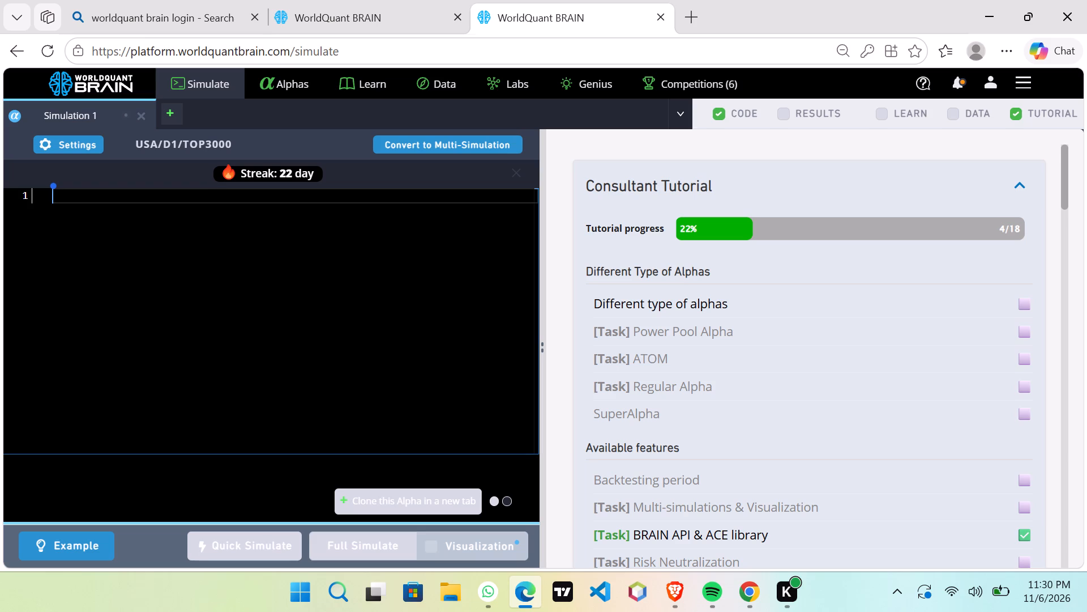
click(452, 69)
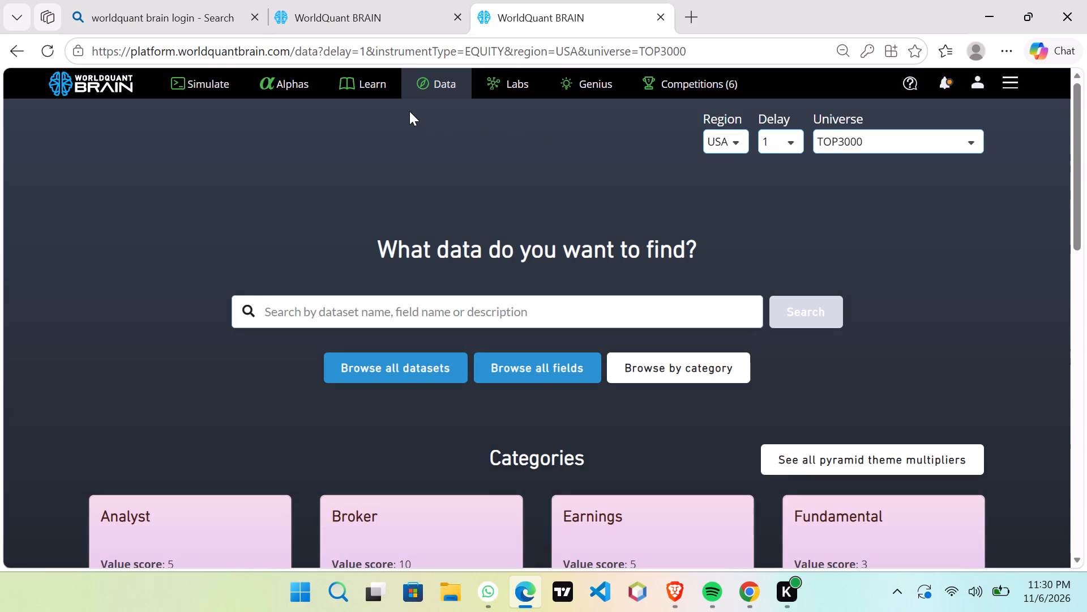
Open the Alphas page and look through the list of unsubmitted alphas.
click(290, 93)
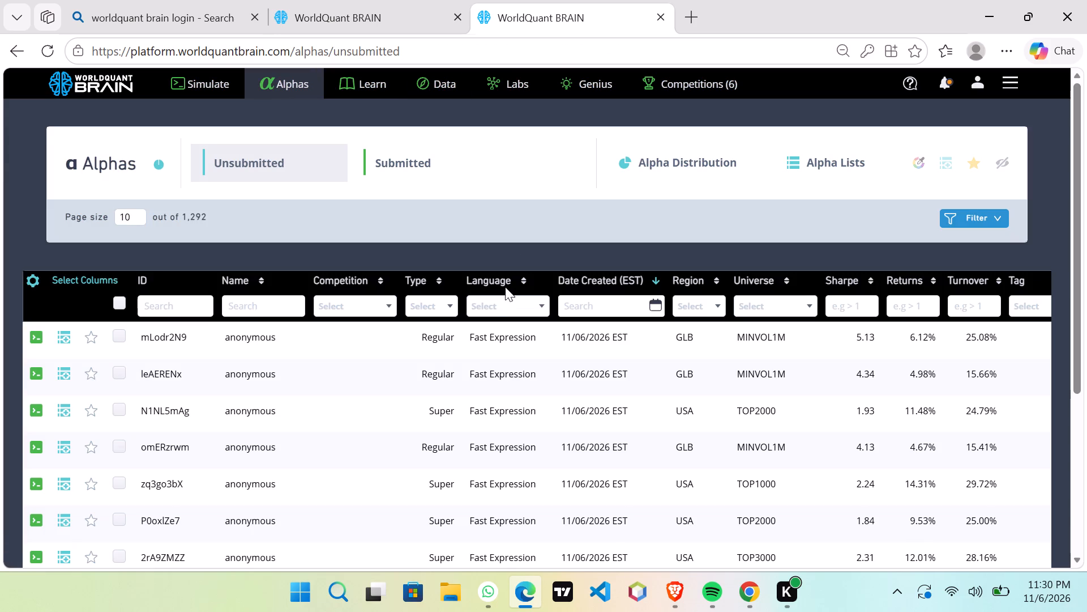
scroll(403, 328, down, 1)
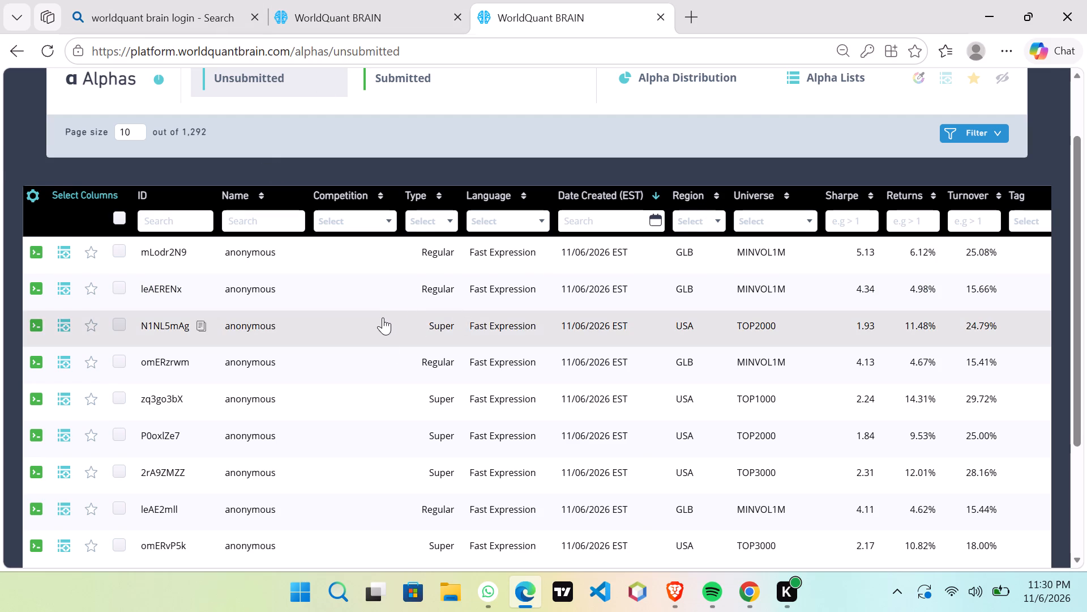
scroll(434, 387, down, 6)
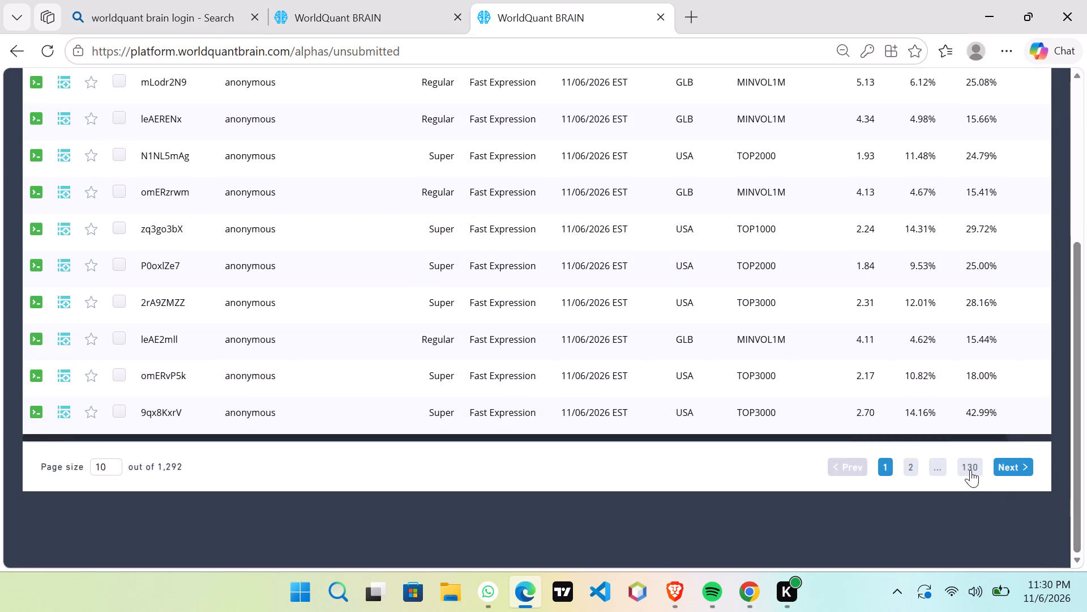
scroll(336, 252, up, 5)
Go to page 9 of the submitted alphas and open the details of alpha vRrG6GeG.
click(386, 164)
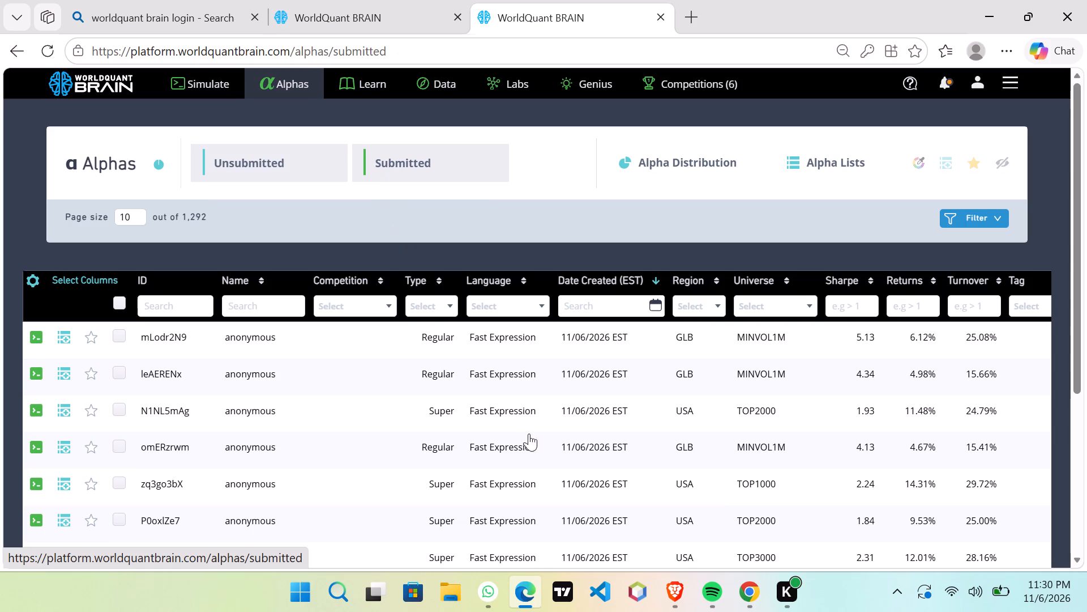
scroll(739, 481, down, 4)
scroll(816, 507, down, 4)
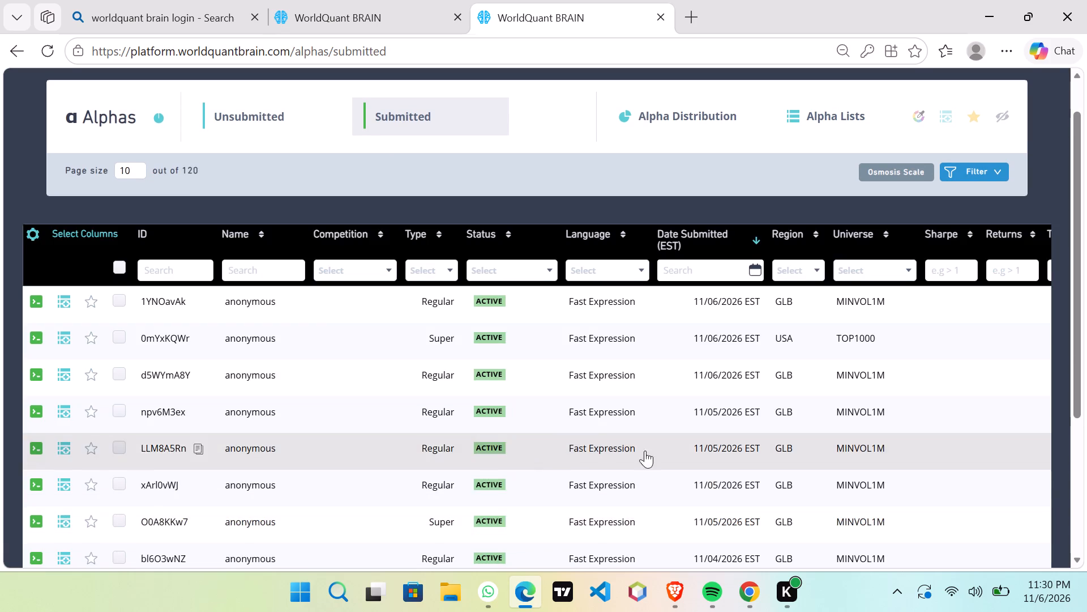
scroll(695, 466, down, 5)
click(949, 468)
click(1005, 469)
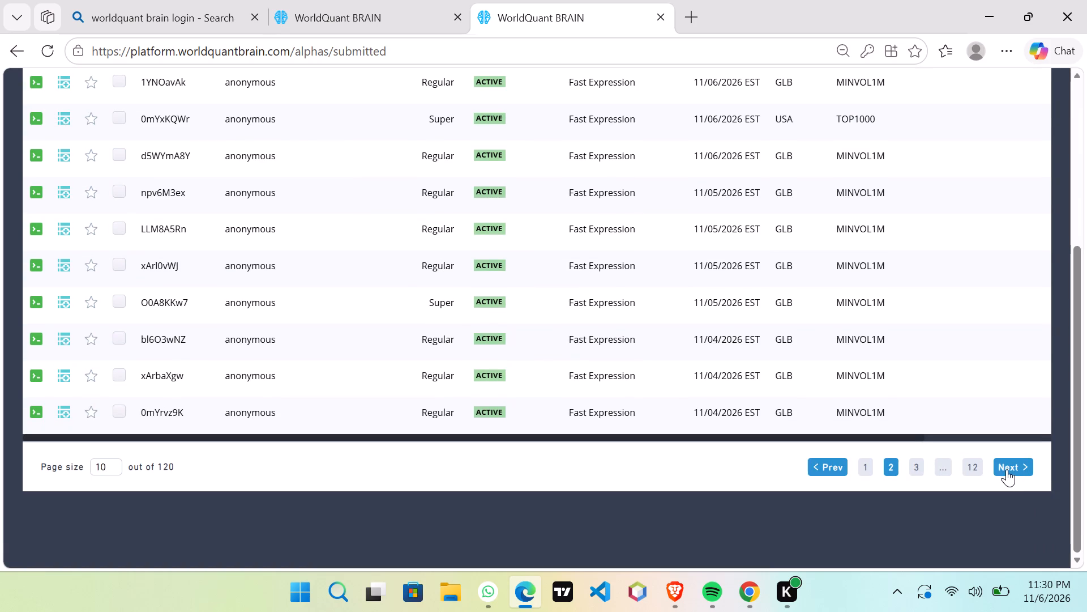
click(1009, 474)
click(1010, 475)
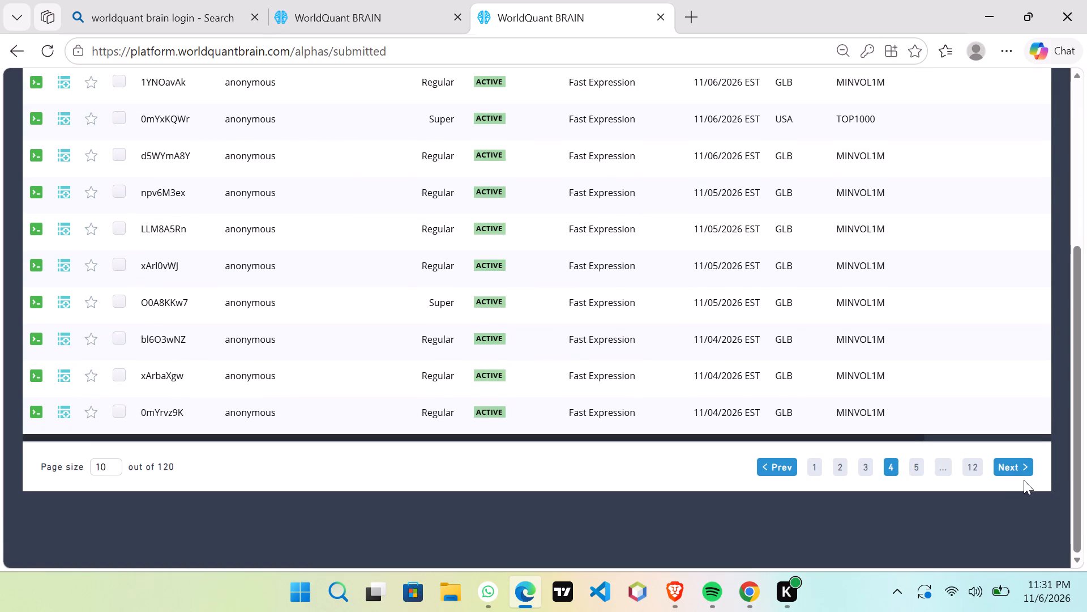
double_click(1020, 475)
triple_click(1016, 467)
triple_click(1016, 466)
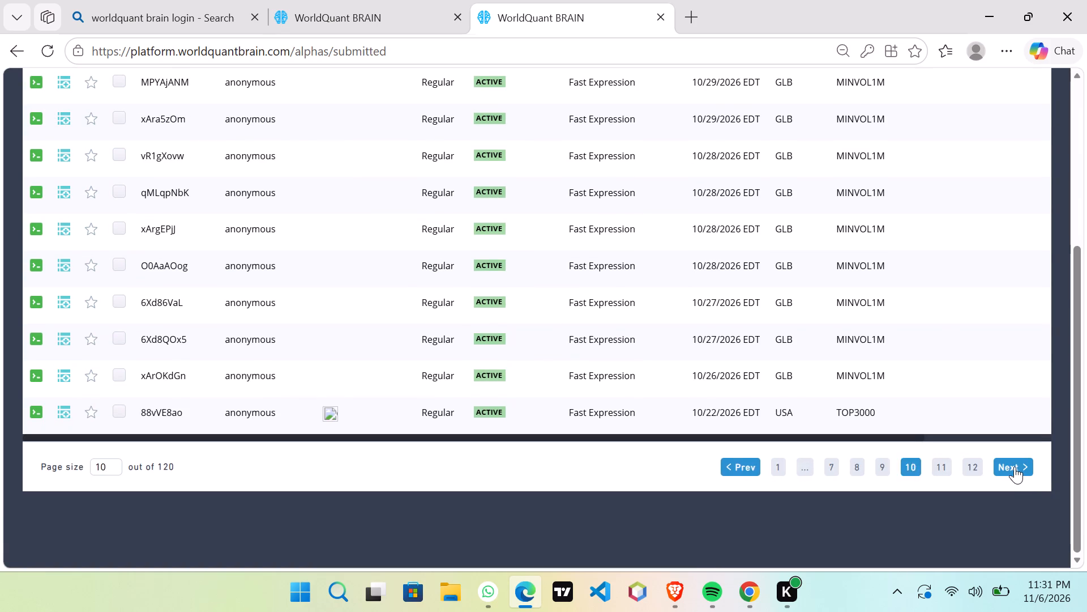
click(1015, 466)
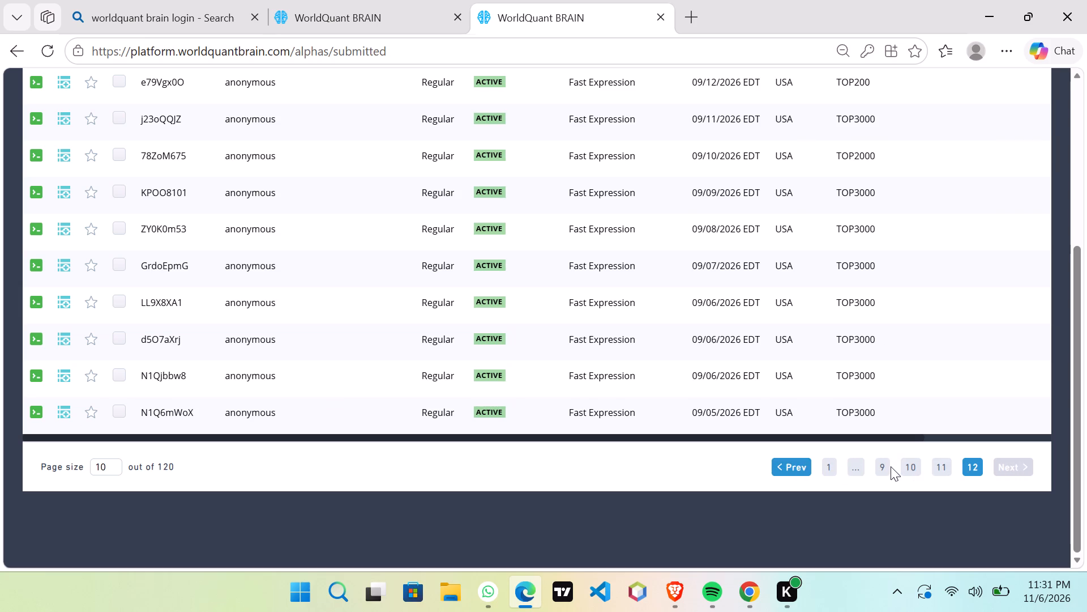
click(890, 466)
click(513, 312)
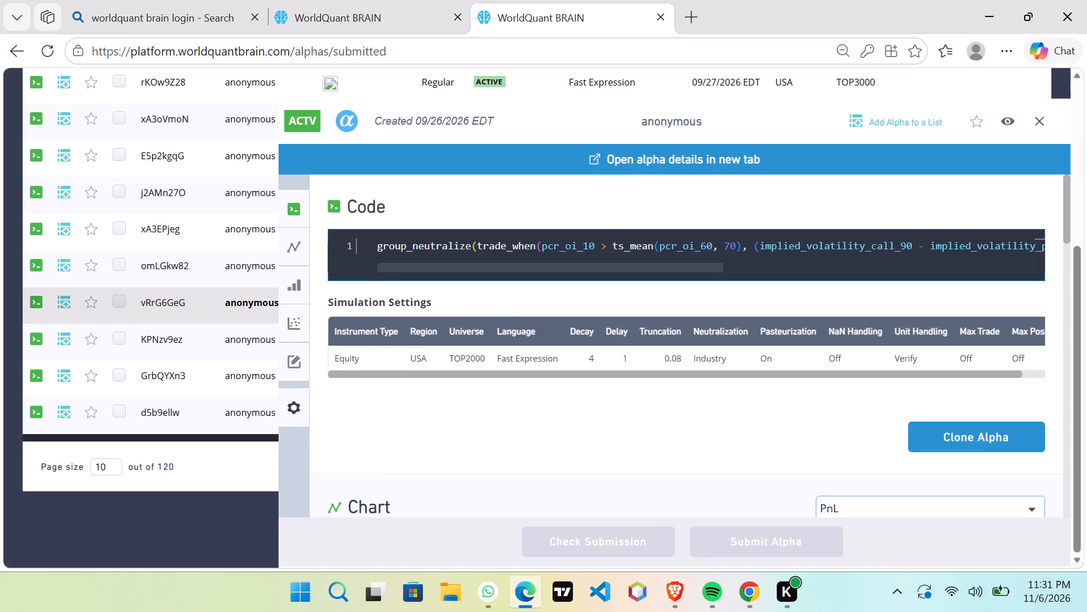
Copy the complete code expression of alpha vRrG6GeG.
drag(378, 247, 759, 253)
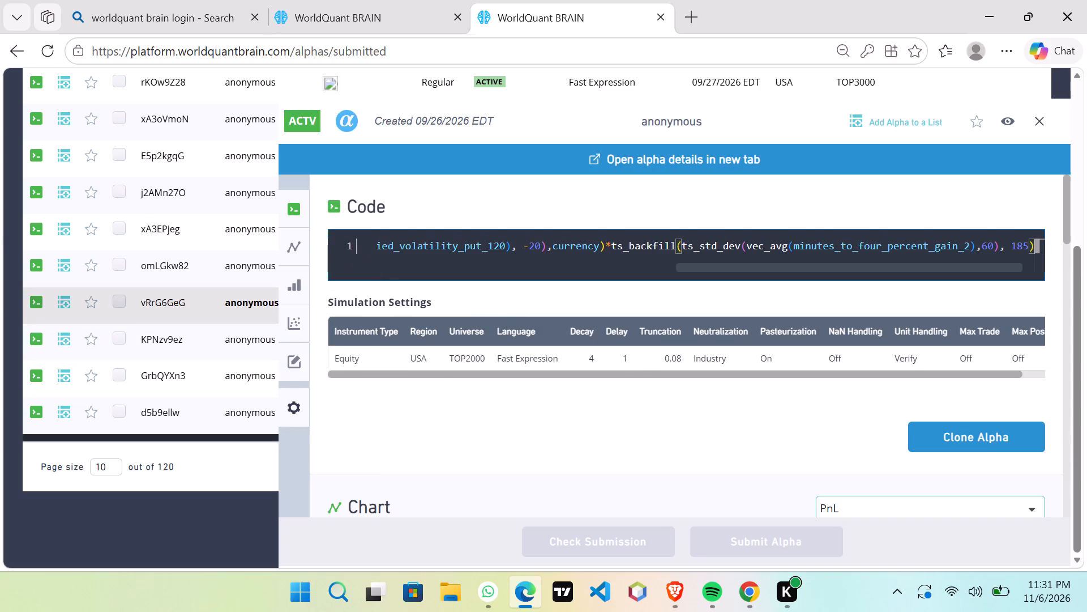
drag(759, 253, 716, 250)
click(635, 233)
click(628, 243)
triple_click(629, 246)
double_click(629, 246)
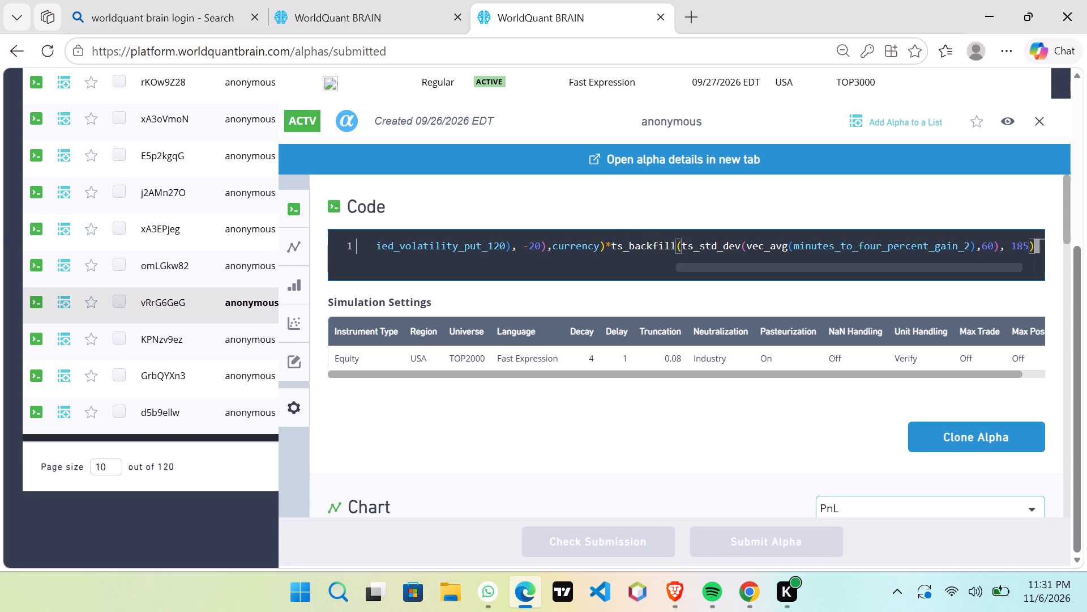
right_click(630, 245)
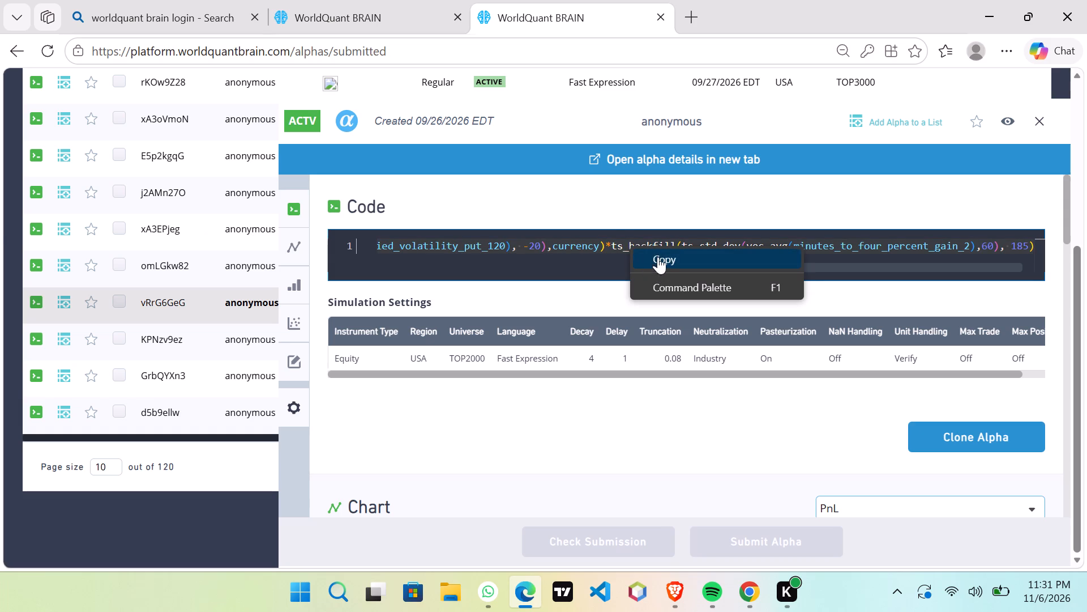
click(658, 257)
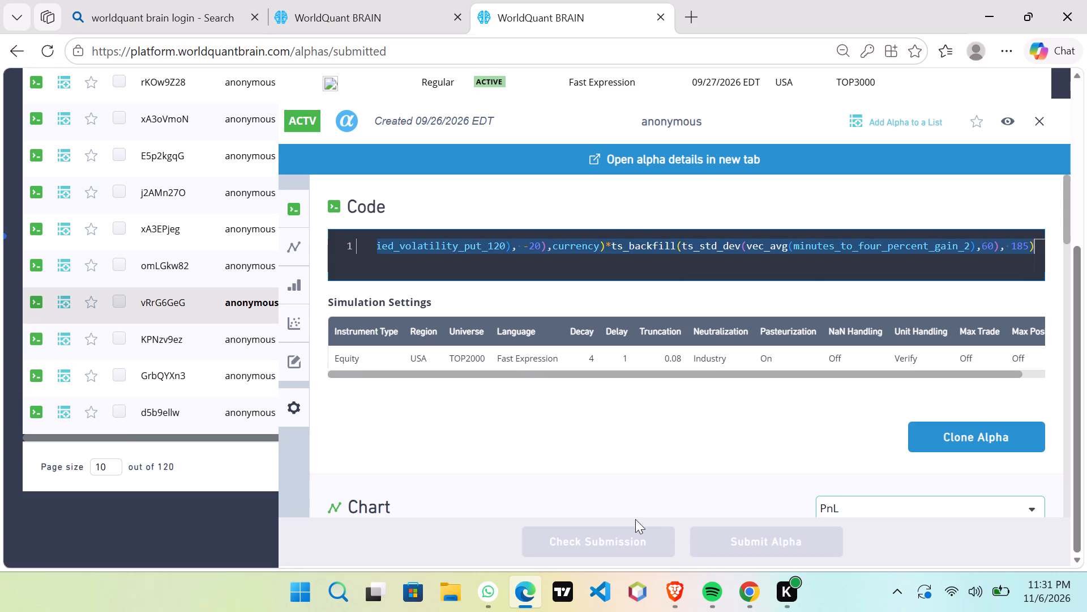
Switch to the BRAIN session in Brave and paste the copied expression into a new blank simulation.
click(662, 585)
click(670, 585)
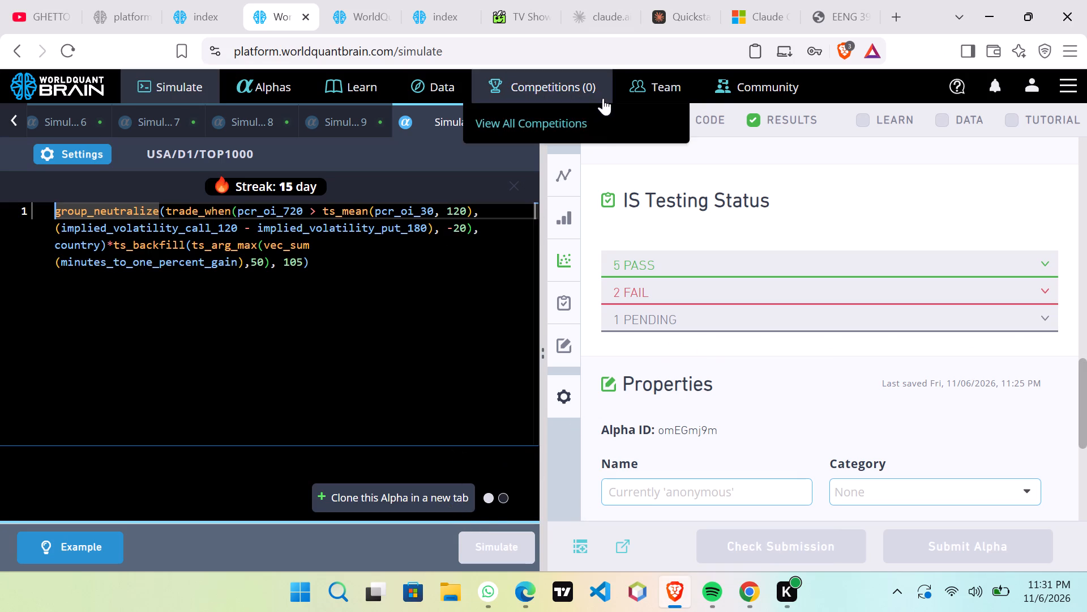
click(614, 125)
right_drag(269, 292, 262, 295)
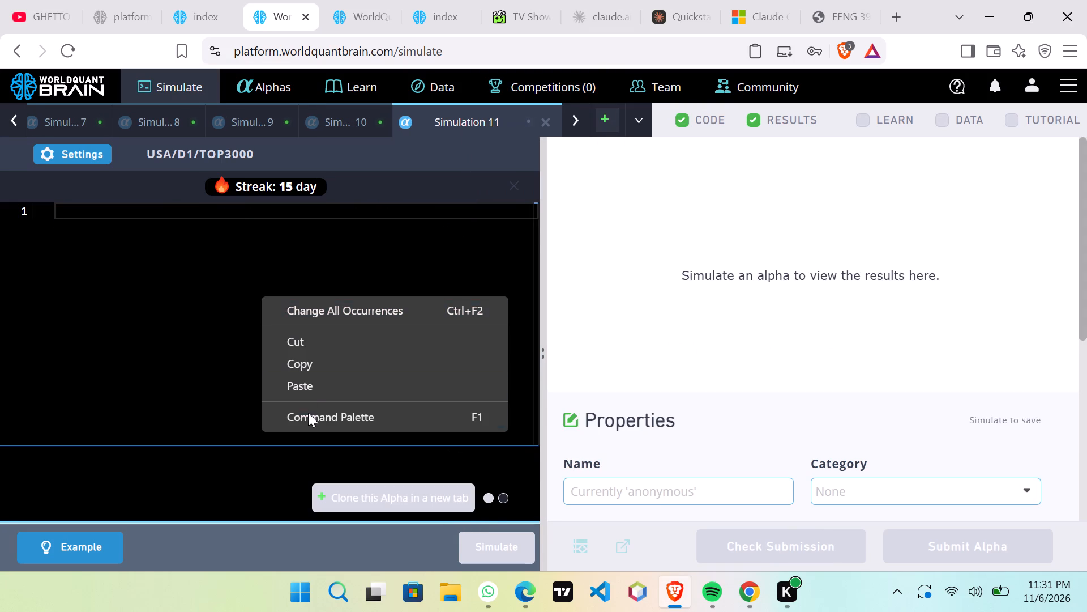
click(305, 386)
Match the source alpha's settings in Simulation 11 with Industry neutralization and the TOP2000 universe, and run the simulation.
click(77, 159)
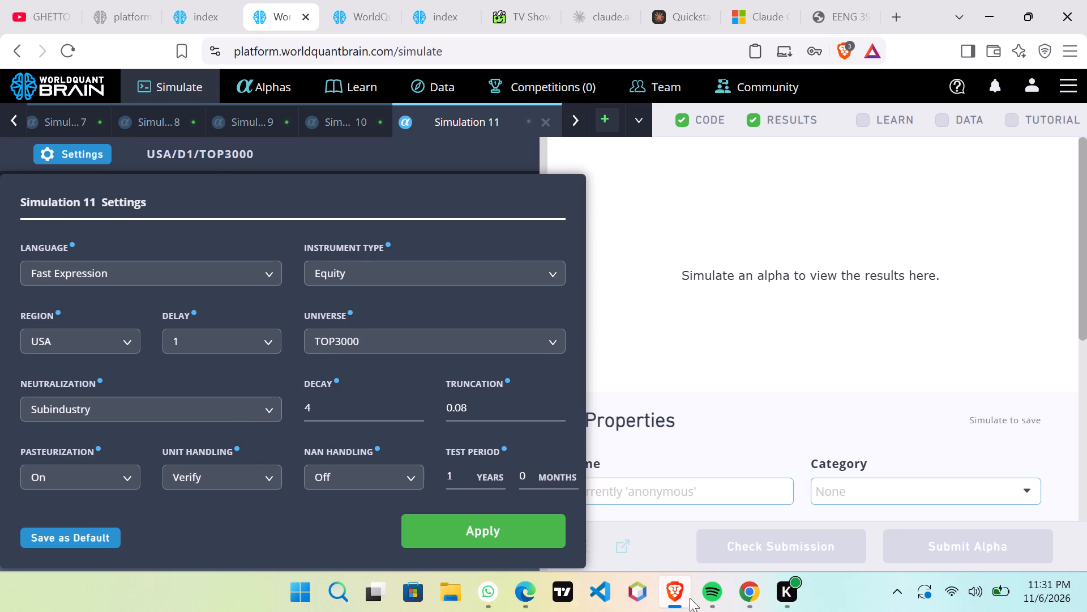
click(528, 597)
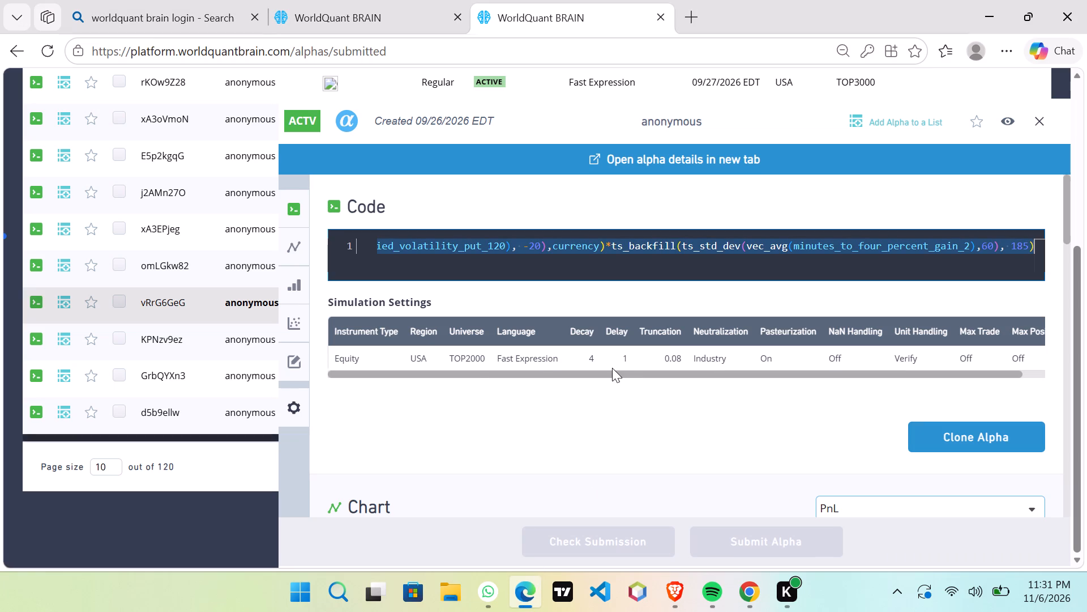
click(982, 23)
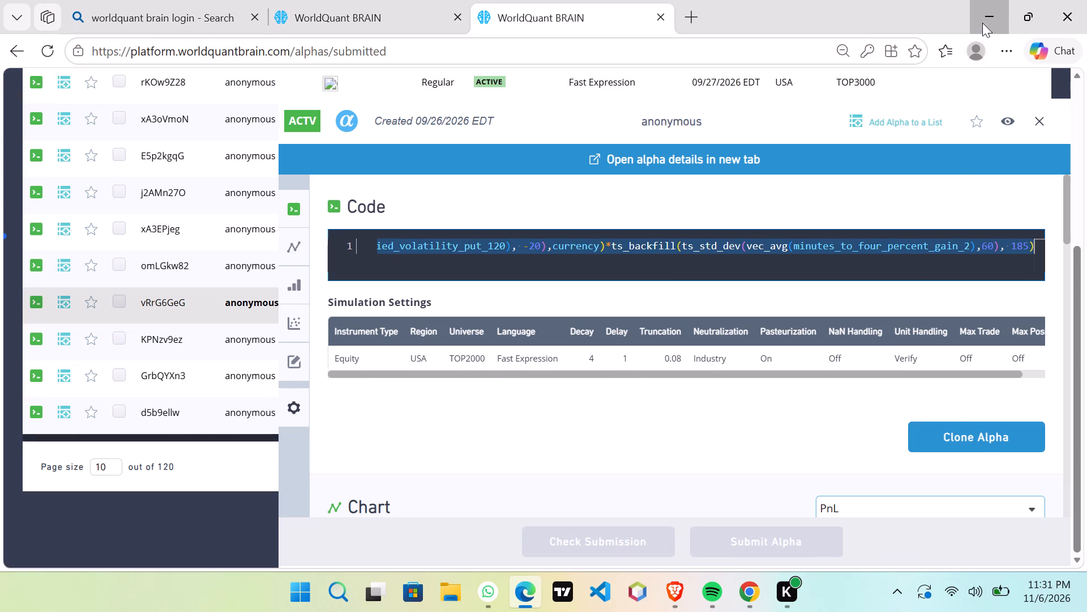
click(218, 411)
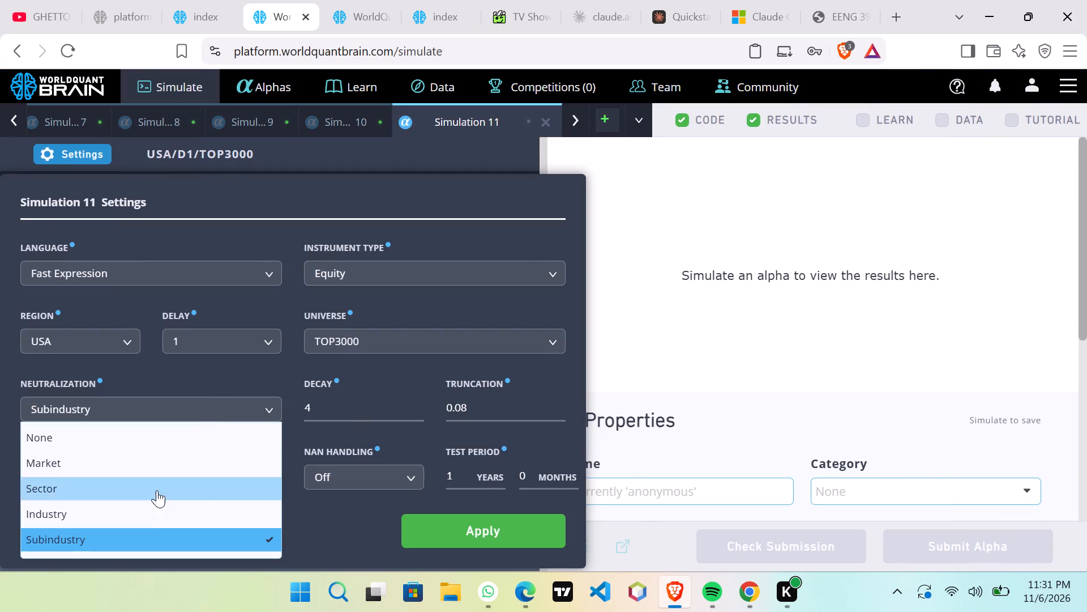
click(147, 510)
click(385, 345)
click(384, 385)
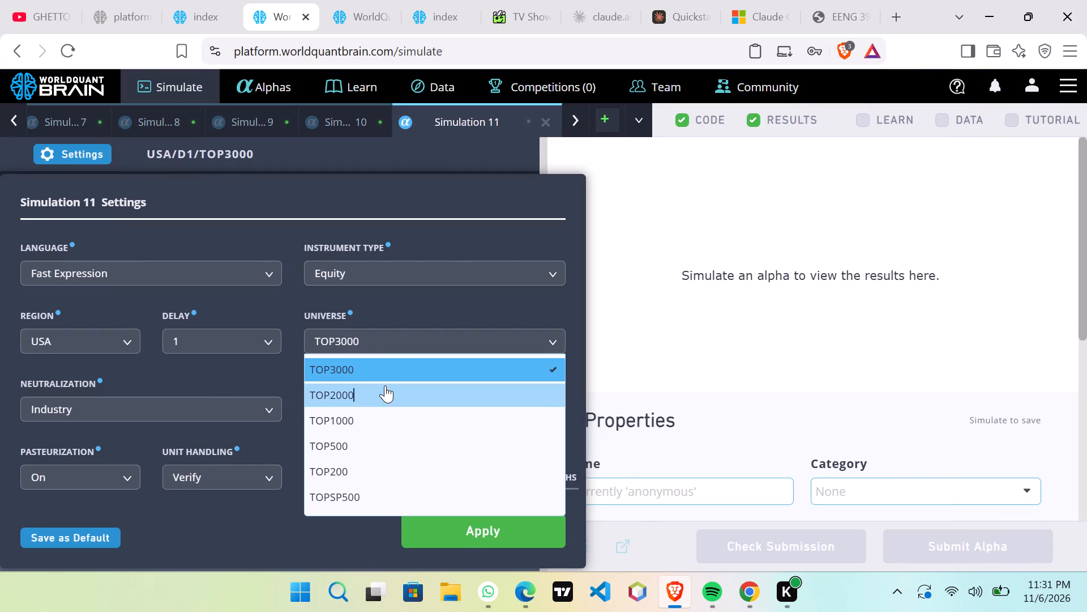
drag(494, 531, 474, 574)
click(487, 531)
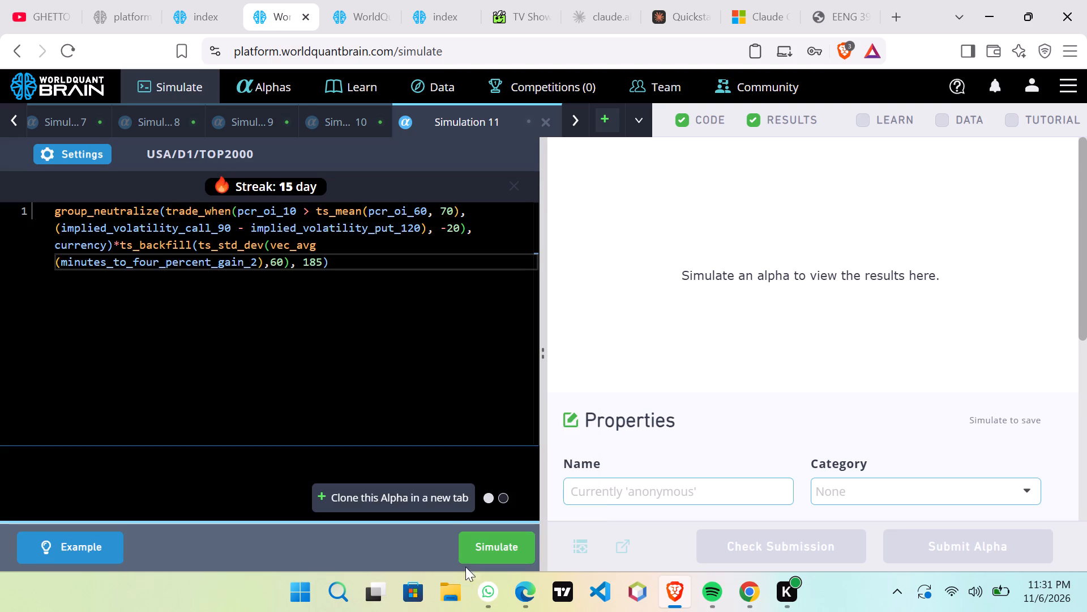
click(495, 549)
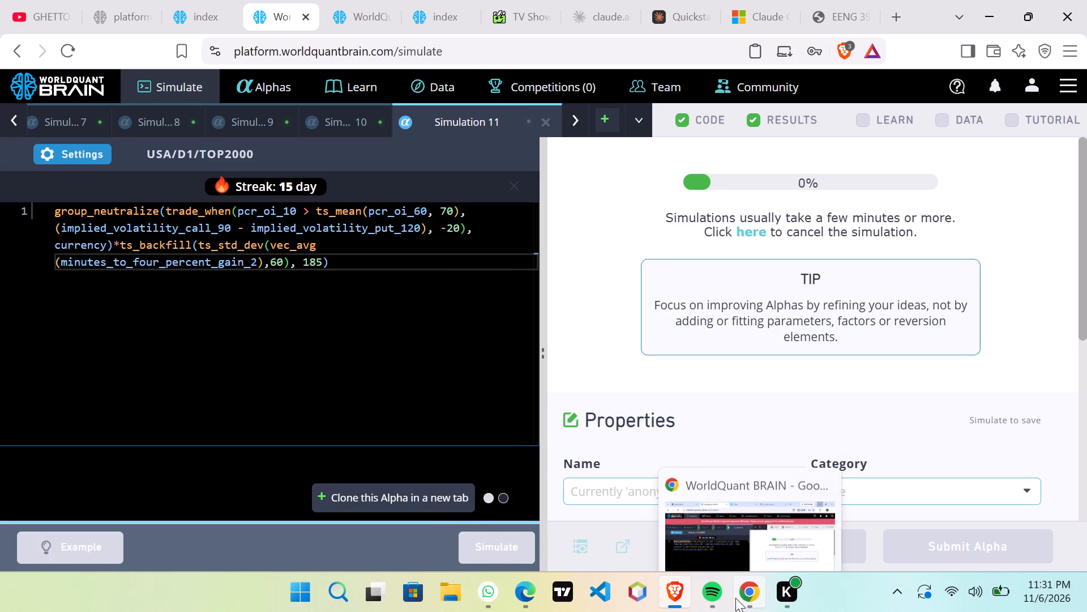
Switch to Chrome, show Simulation 8's test period and run its self-correlation check.
click(740, 599)
click(733, 542)
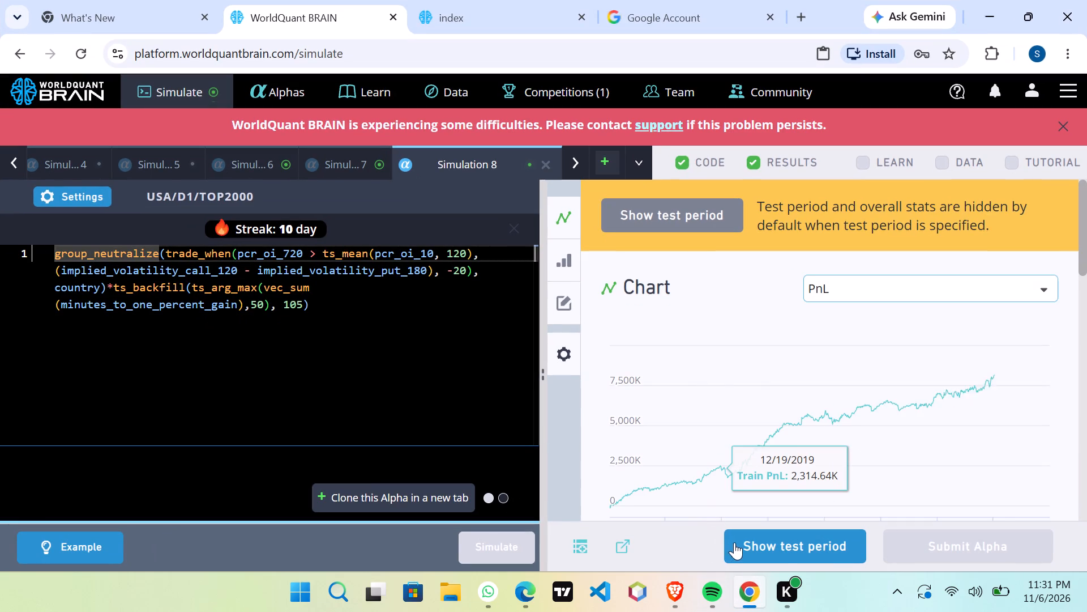
scroll(923, 450, down, 11)
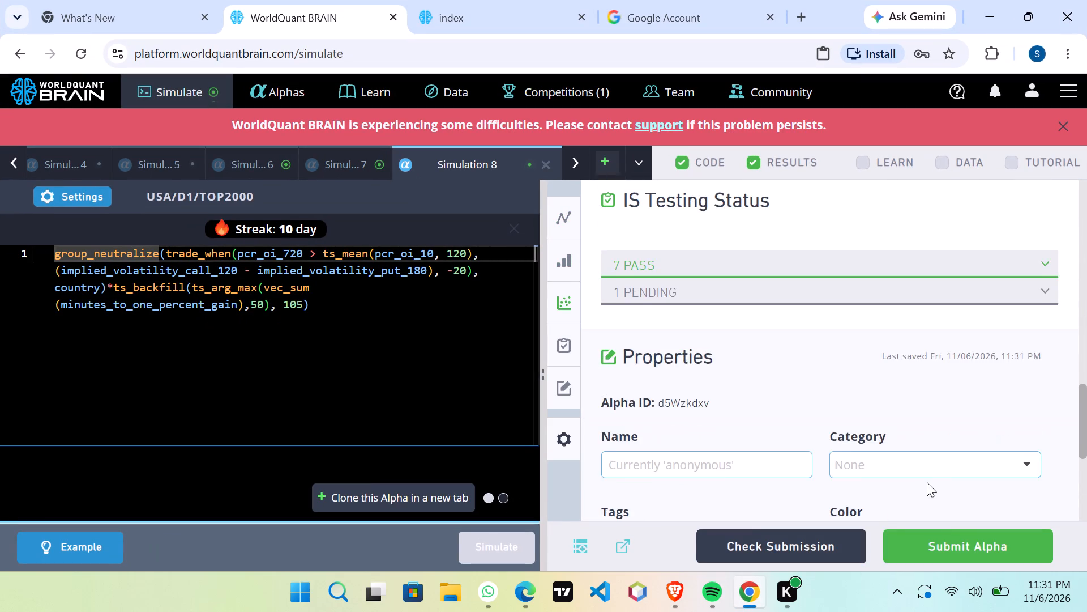
scroll(950, 451, up, 2)
click(1011, 261)
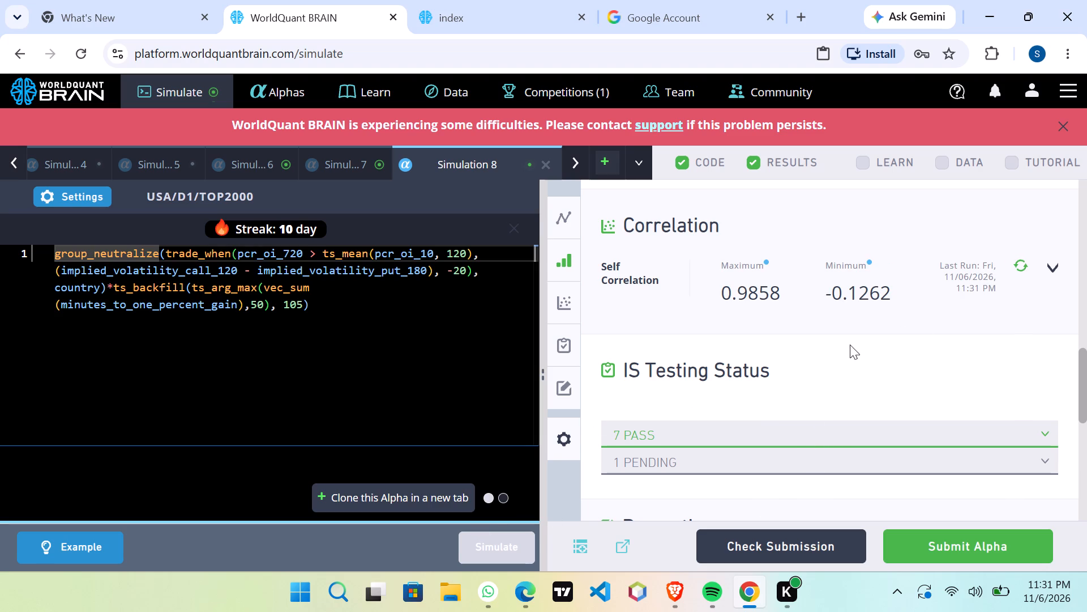
Submit the Simulation 8 alpha.
click(956, 550)
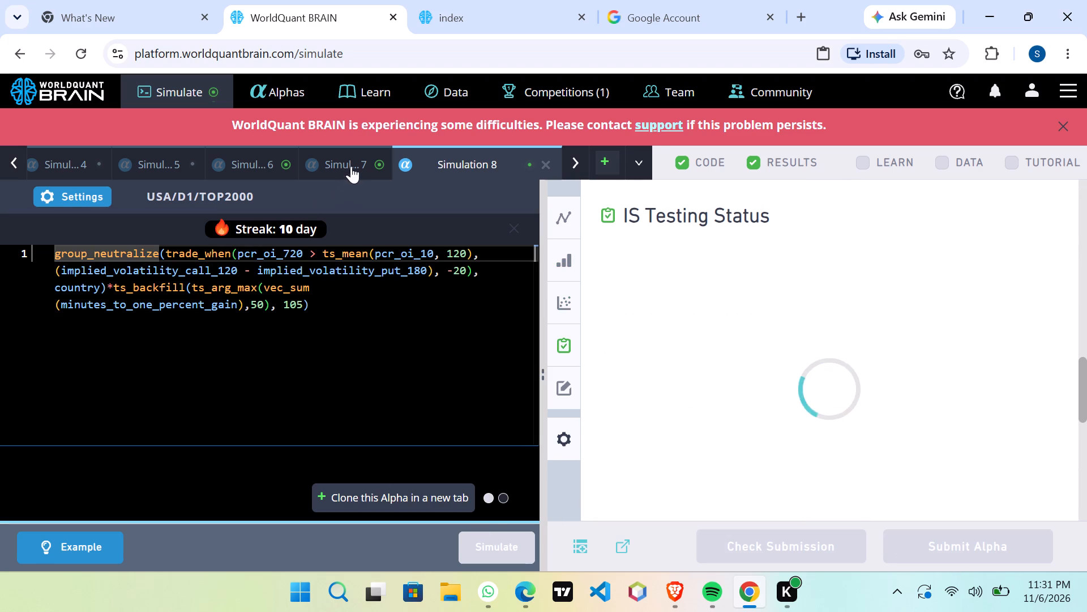
Show the test period for Simulation 7 and Simulation 6 and examine their IS testing status.
click(353, 163)
click(835, 553)
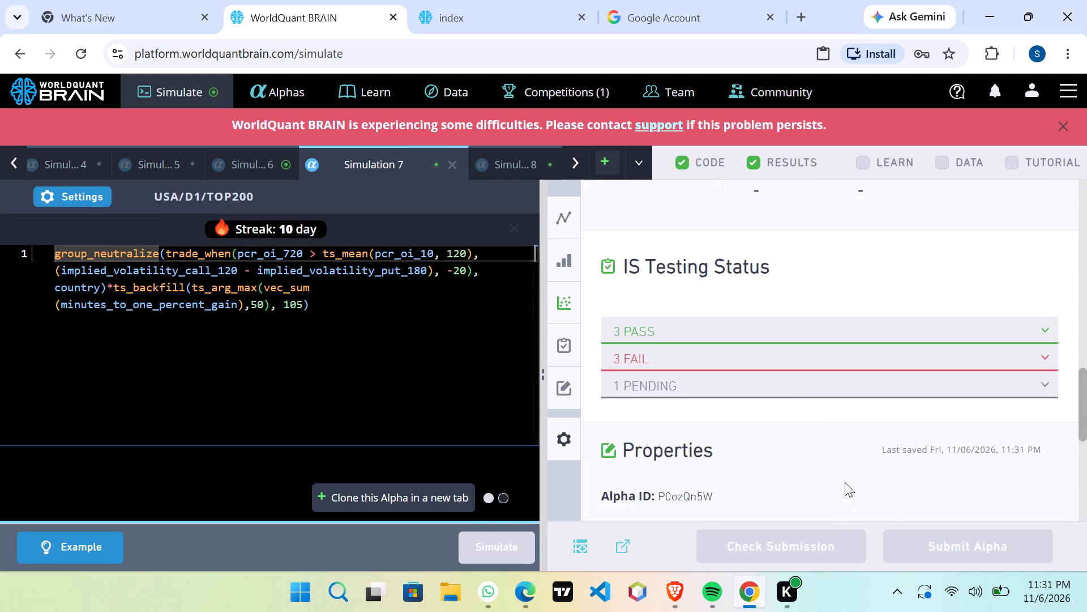
click(255, 164)
click(837, 553)
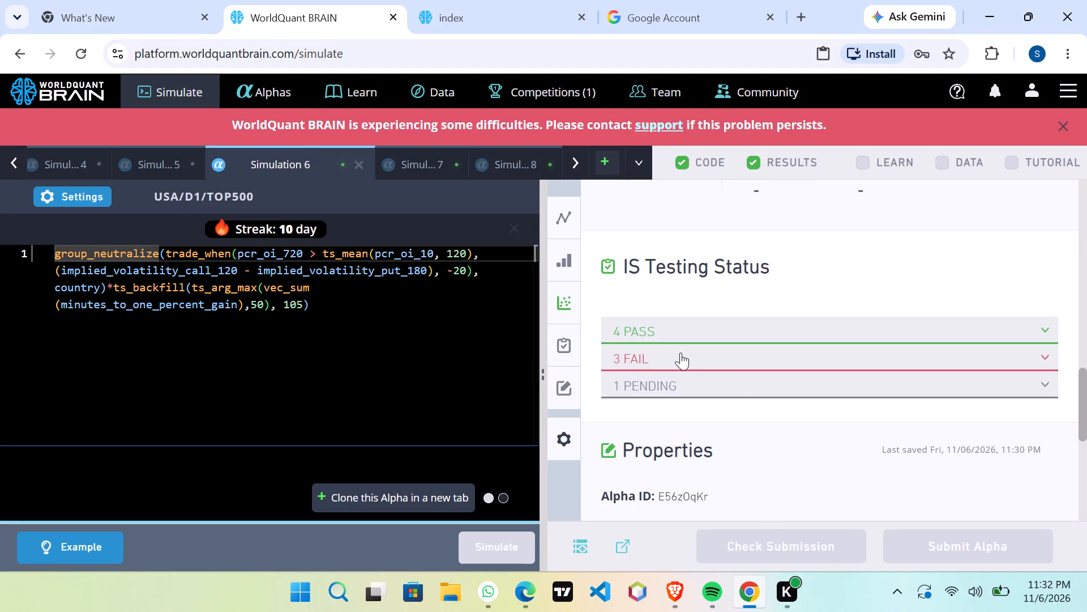
Clone the Simulation 8 alpha into three new simulations.
click(533, 164)
click(444, 500)
double_click(432, 501)
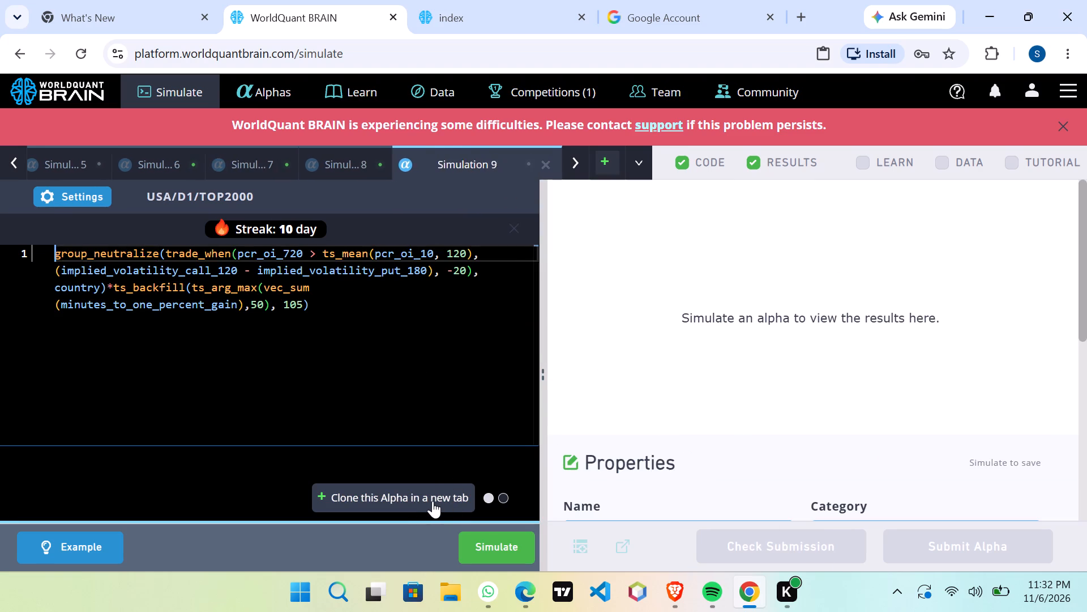
Set Simulation 11's universe to TOP1000 and run the simulation.
click(78, 197)
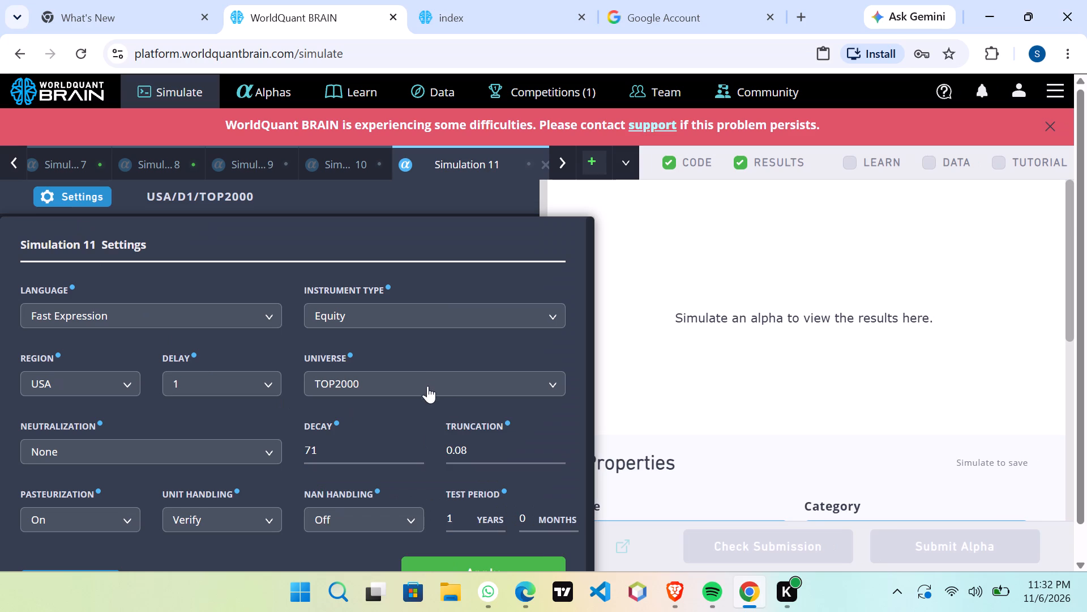
drag(429, 380, 429, 385)
click(381, 457)
click(450, 555)
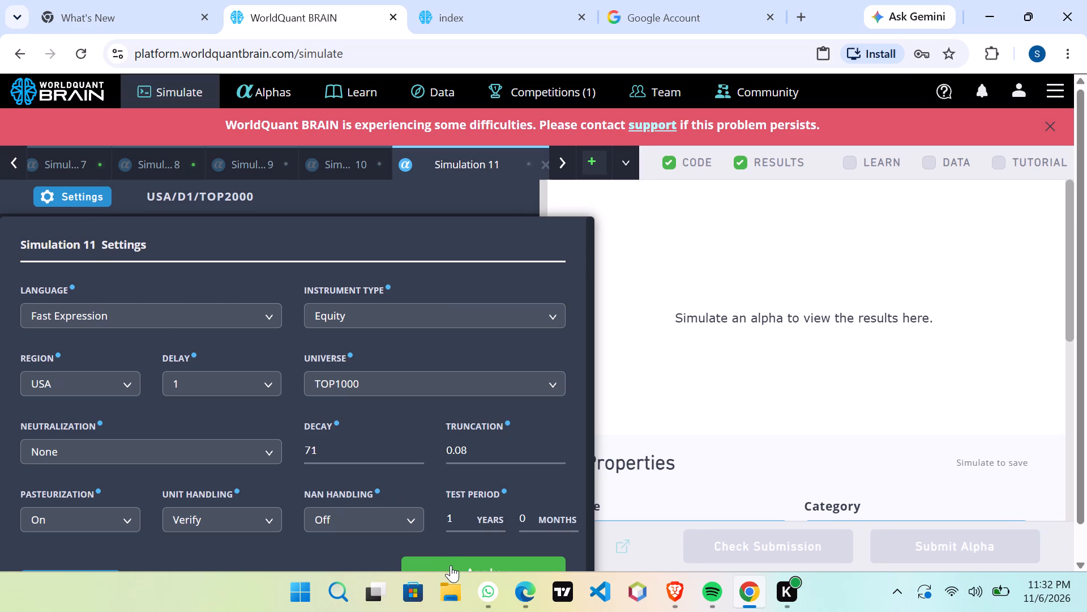
click(451, 565)
click(498, 549)
Set Simulation 10's universe to TOP3000 and apply the settings.
click(358, 165)
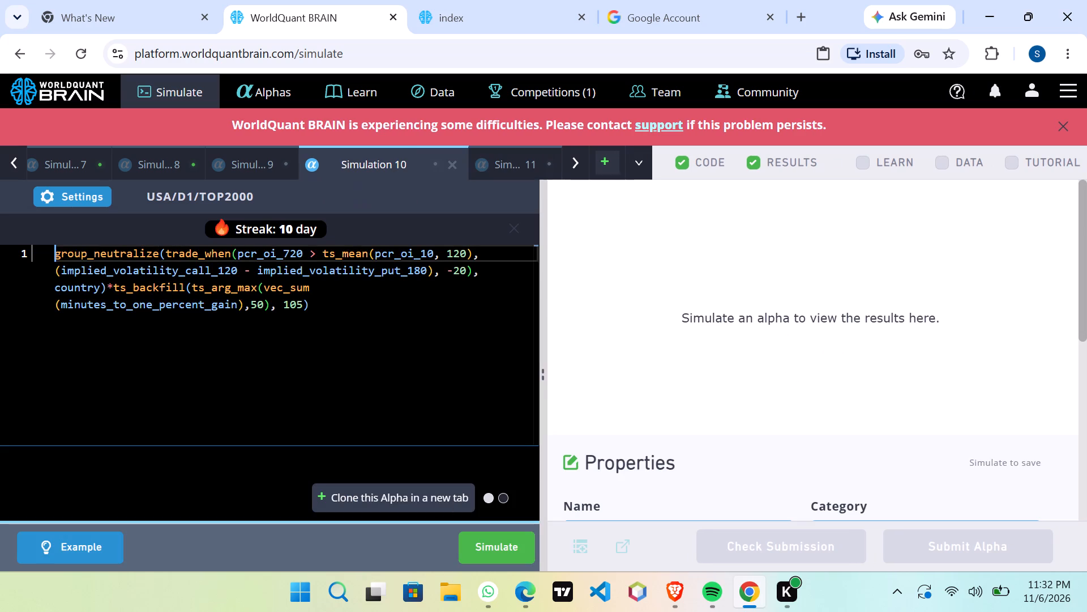
click(100, 188)
click(366, 386)
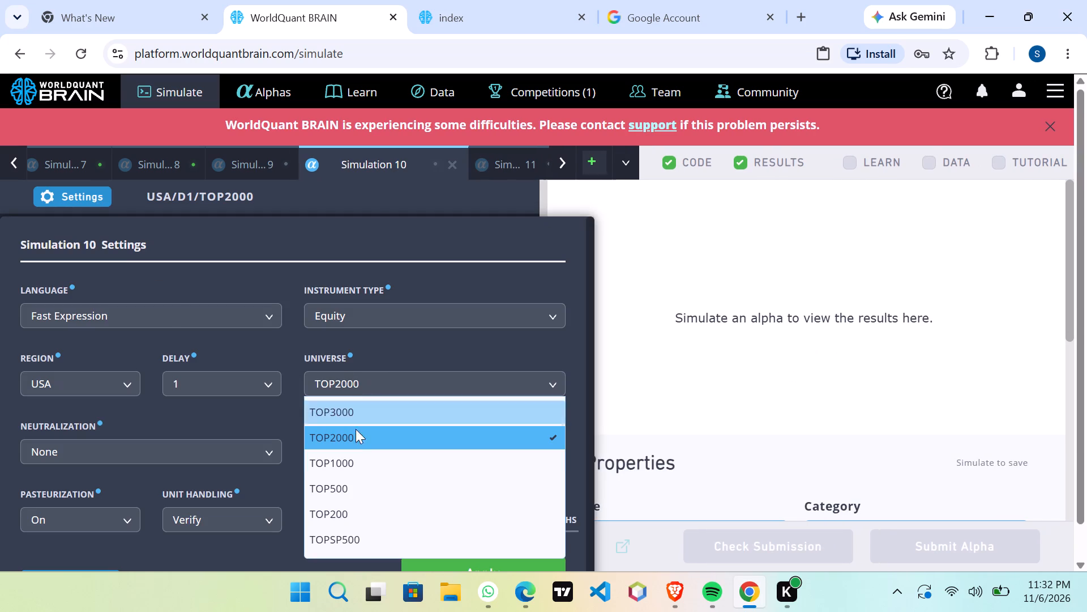
click(336, 410)
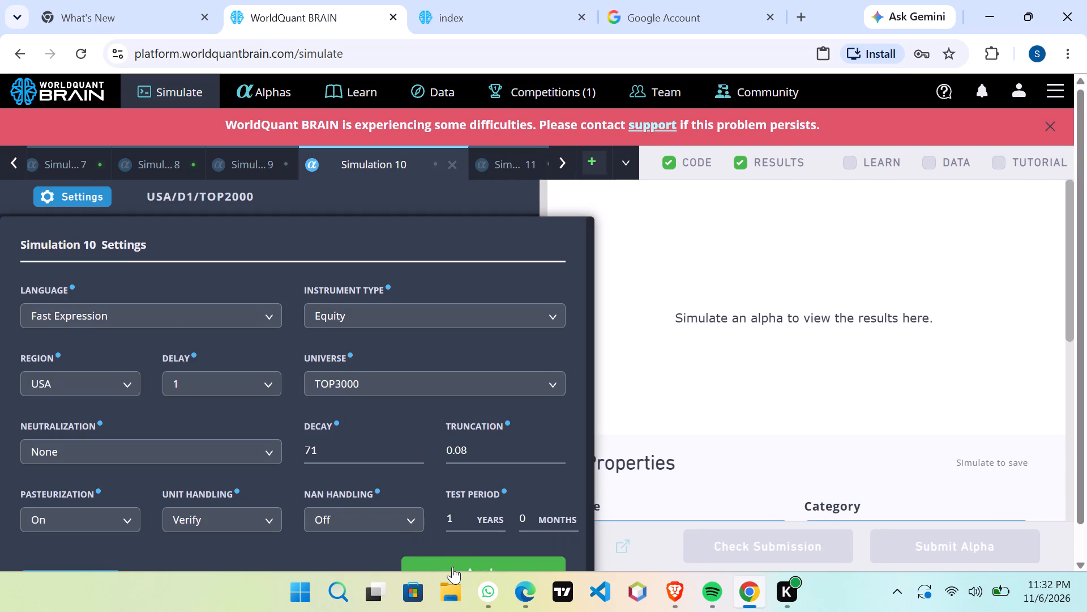
click(452, 564)
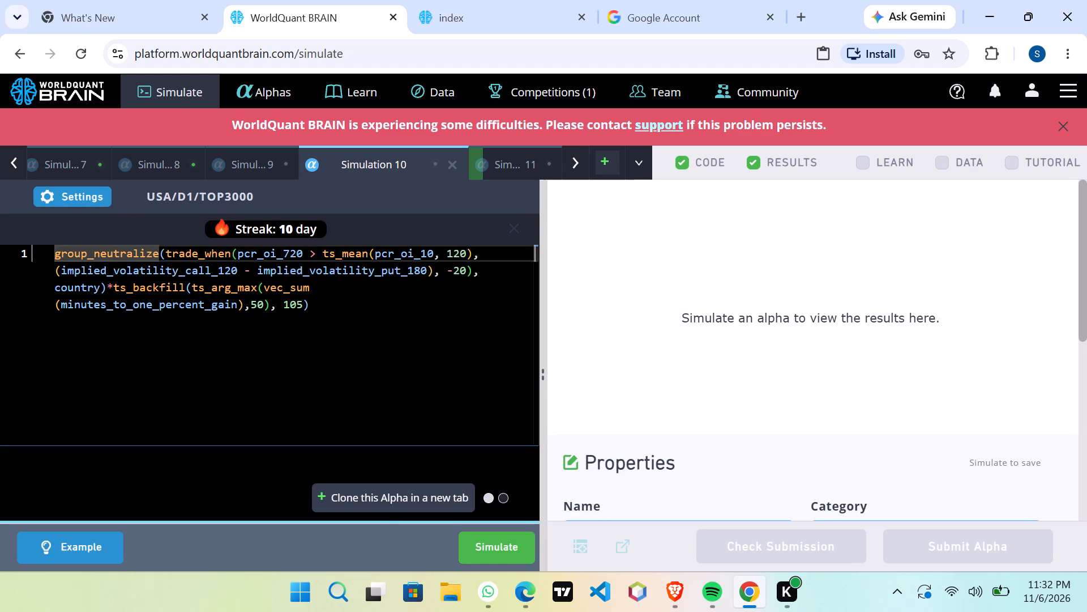
Change pcr_oi_720 to pcr_oi_360 in Simulation 10's expression and run the simulation.
click(297, 254)
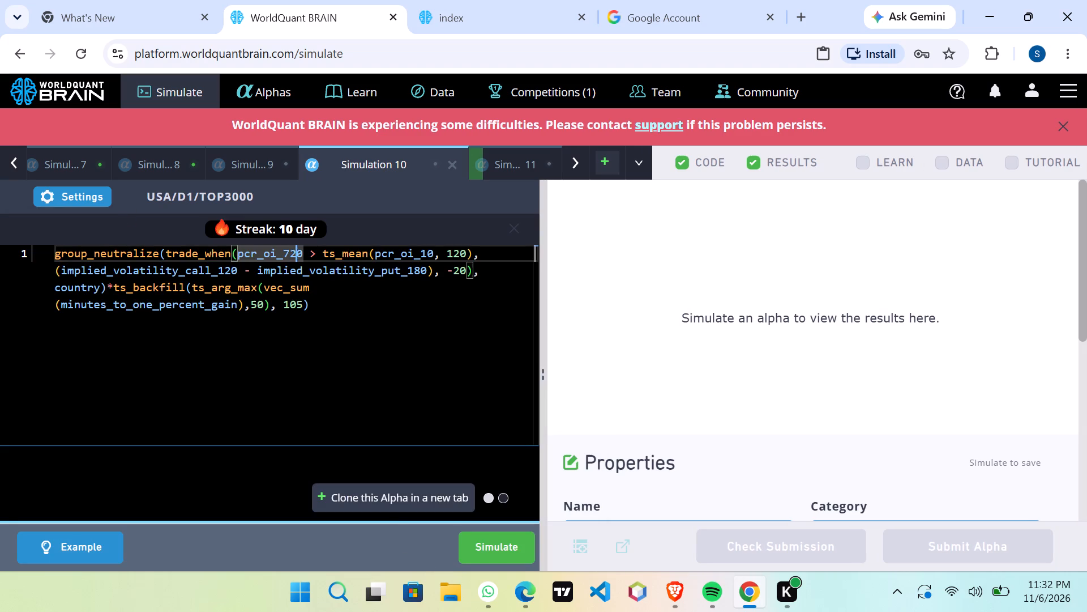
key(BackSpace)
key(BackSpace)
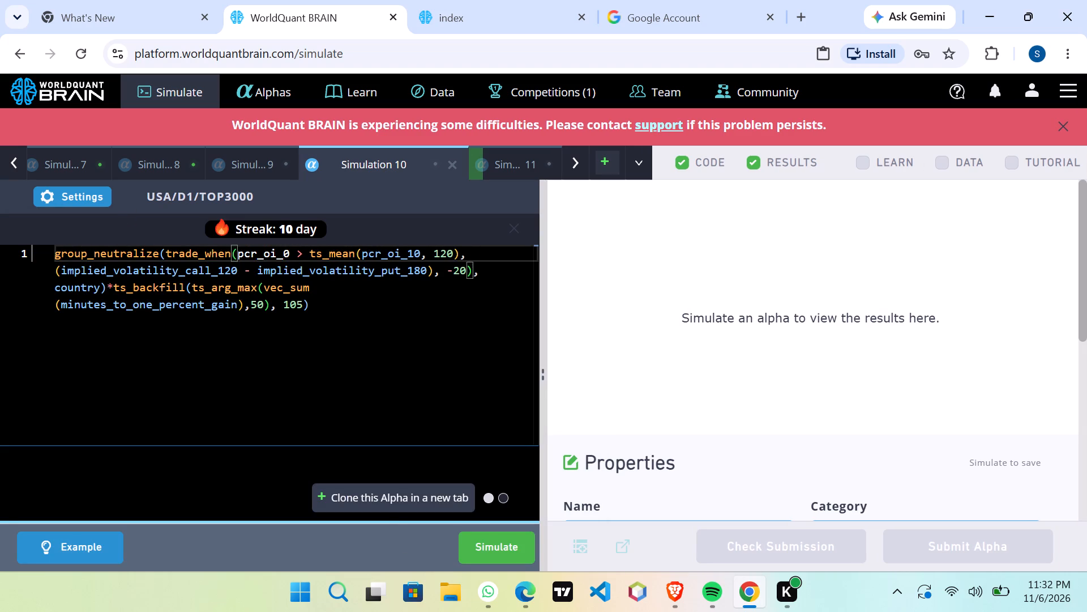
text(36)
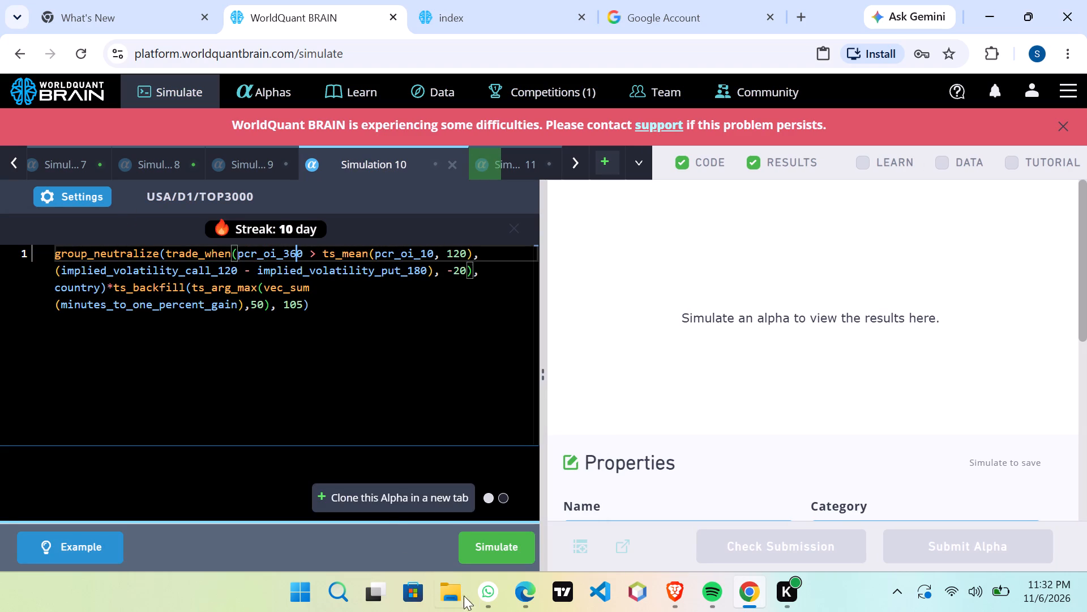
click(489, 378)
click(500, 545)
Set Simulation 9's neutralization to Market and run the simulation.
click(246, 159)
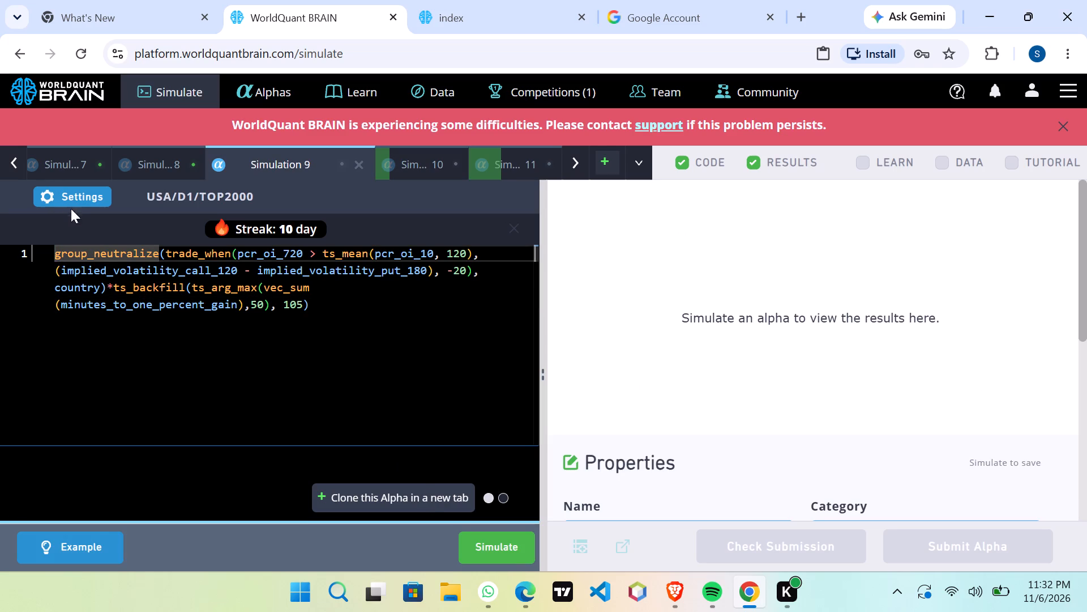
click(84, 193)
drag(138, 458, 139, 463)
click(95, 512)
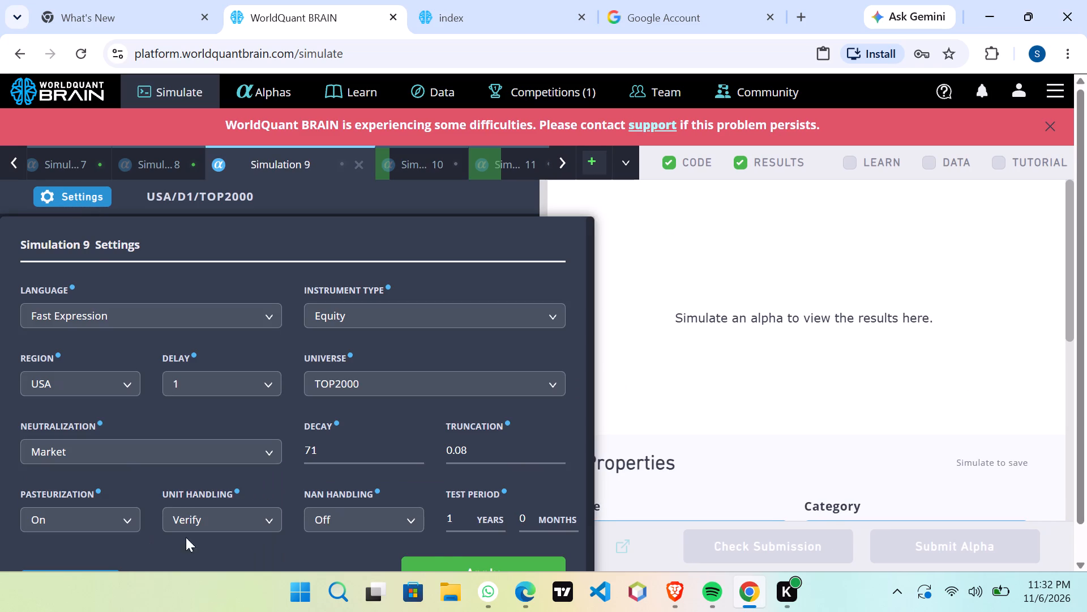
click(453, 560)
click(516, 555)
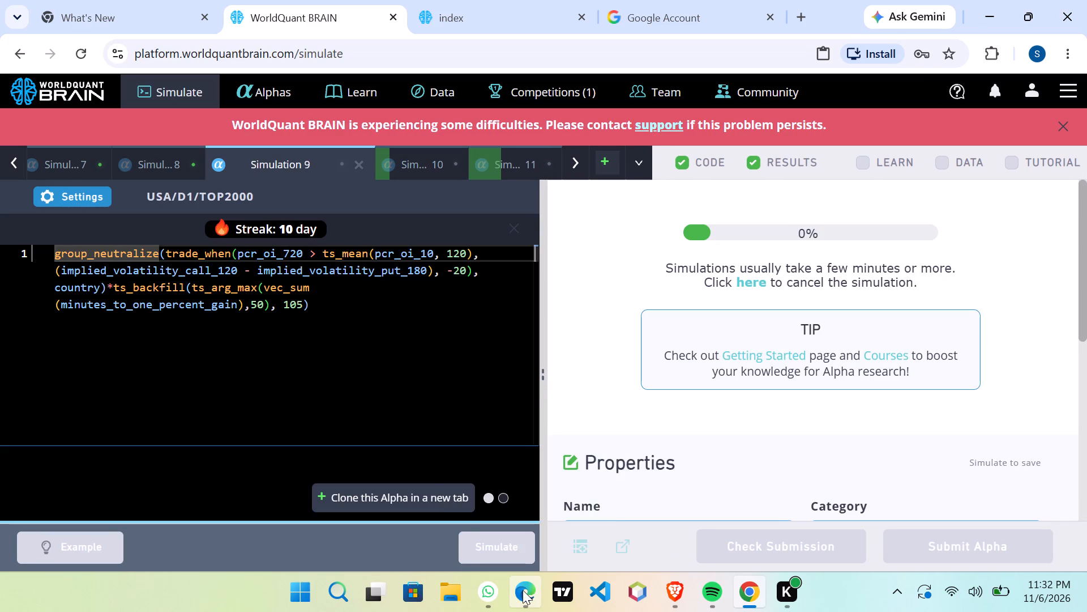
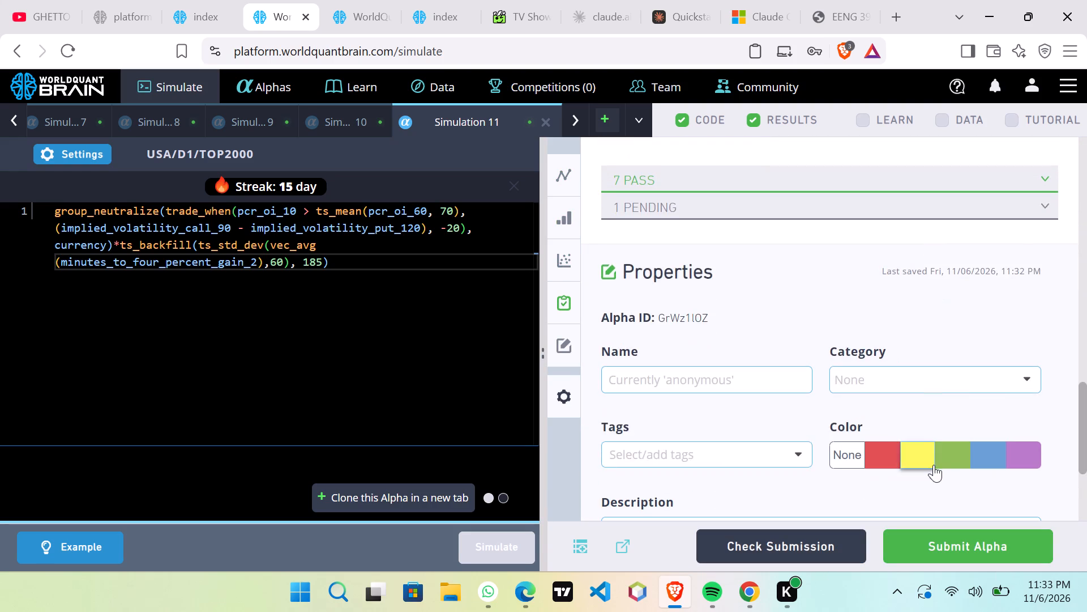
Run the self-correlation check on Simulation 11's alpha and submit the alpha.
scroll(972, 324, up, 3)
click(1011, 263)
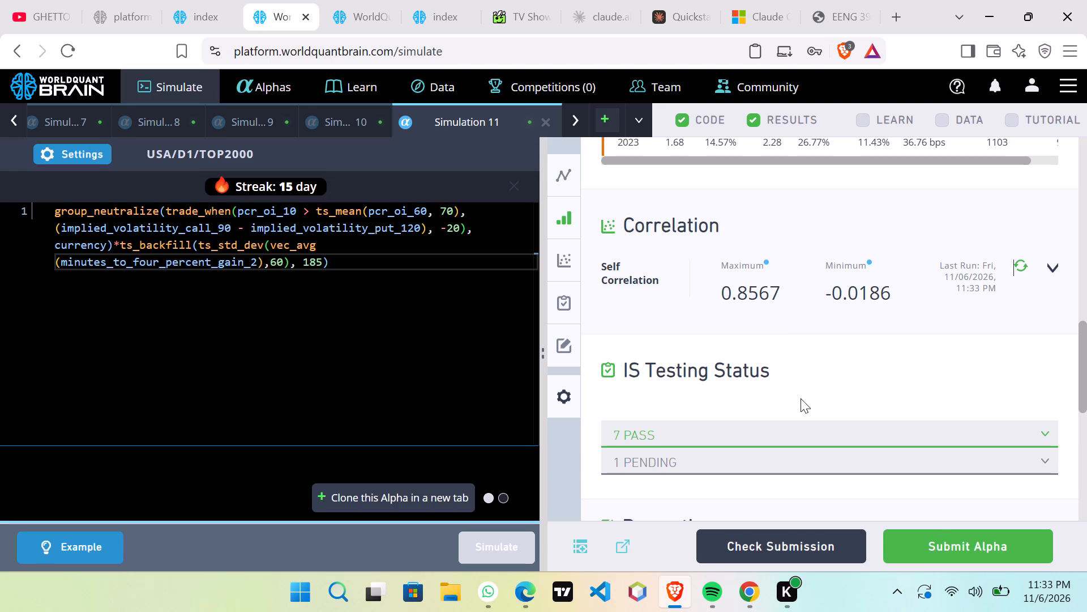
click(935, 550)
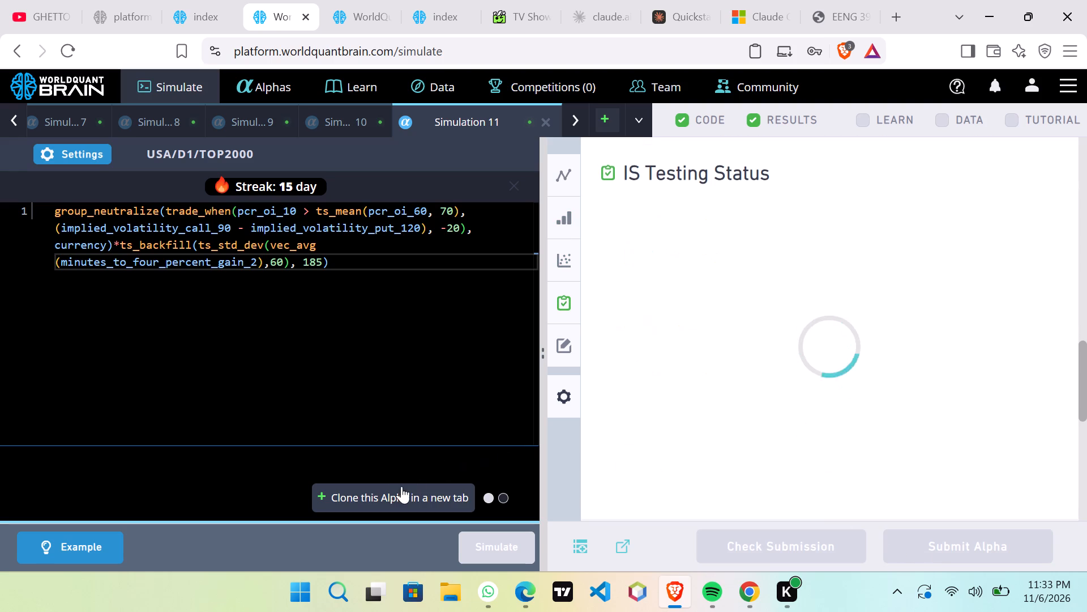
Clone Simulation 11's alpha into a new simulation, set its decay to 120 and run it.
click(408, 492)
click(87, 150)
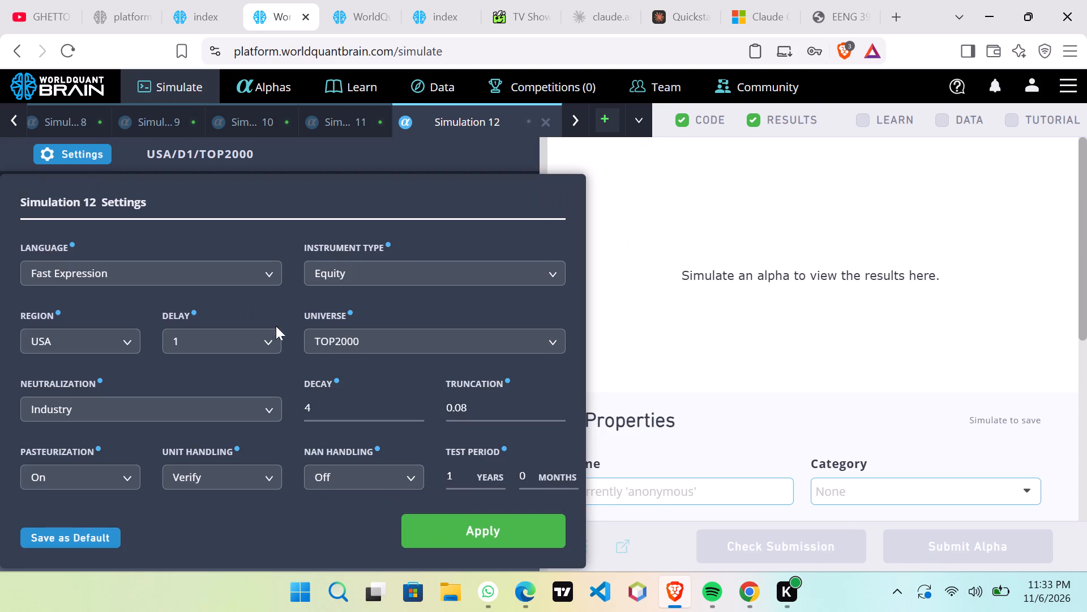
click(322, 406)
scroll(354, 418, up, 13)
key(BackSpace)
key(BackSpace)
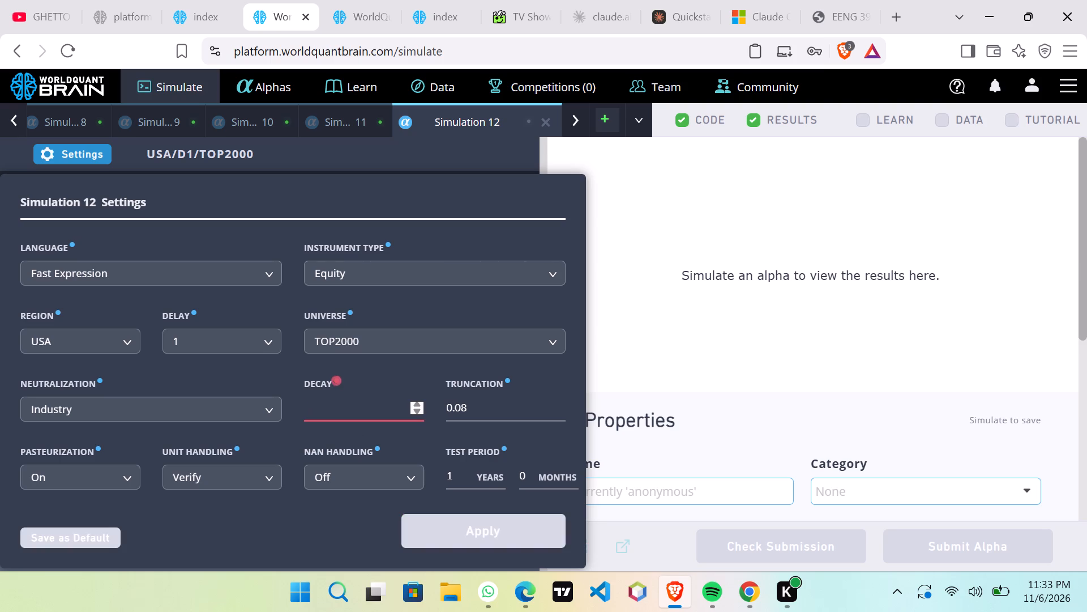
text(12)
key(0)
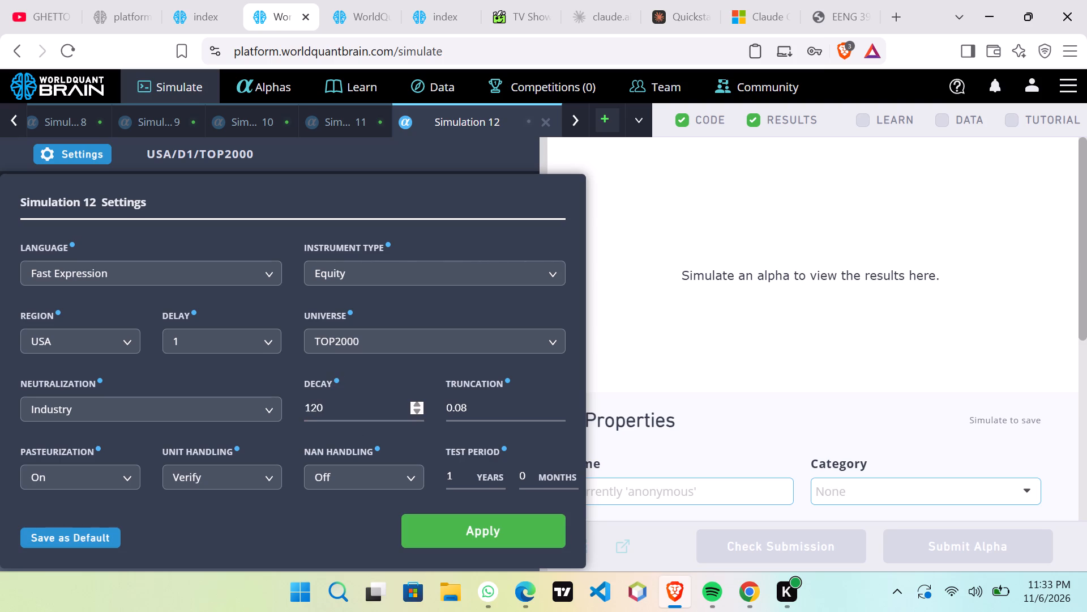
click(513, 537)
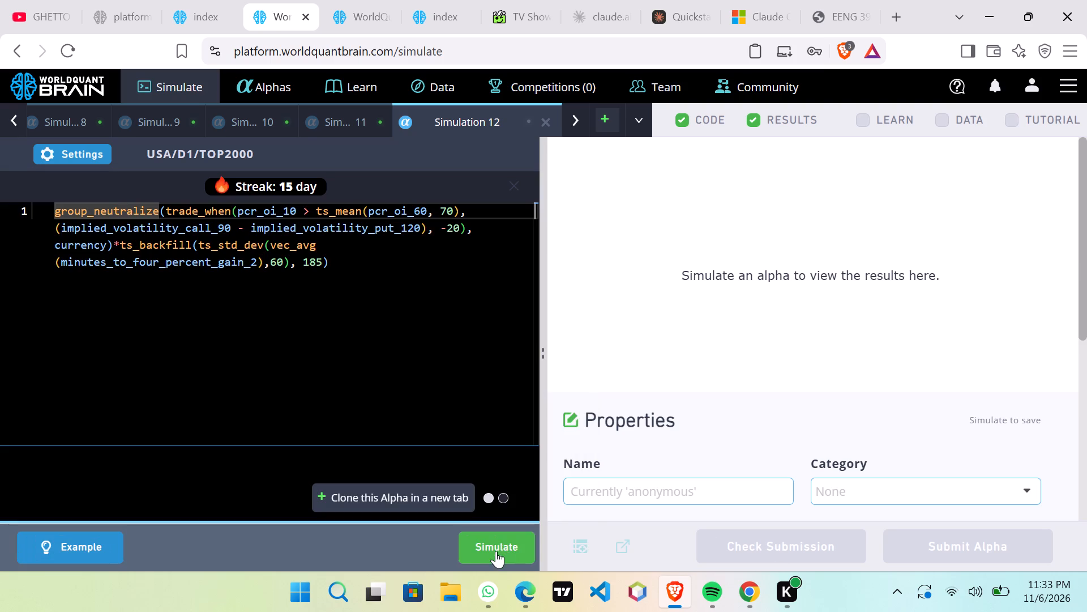
click(496, 551)
Clone Simulation 12's alpha into a new simulation, set decay to 0 and neutralization to Sector, and run it.
click(427, 500)
click(82, 130)
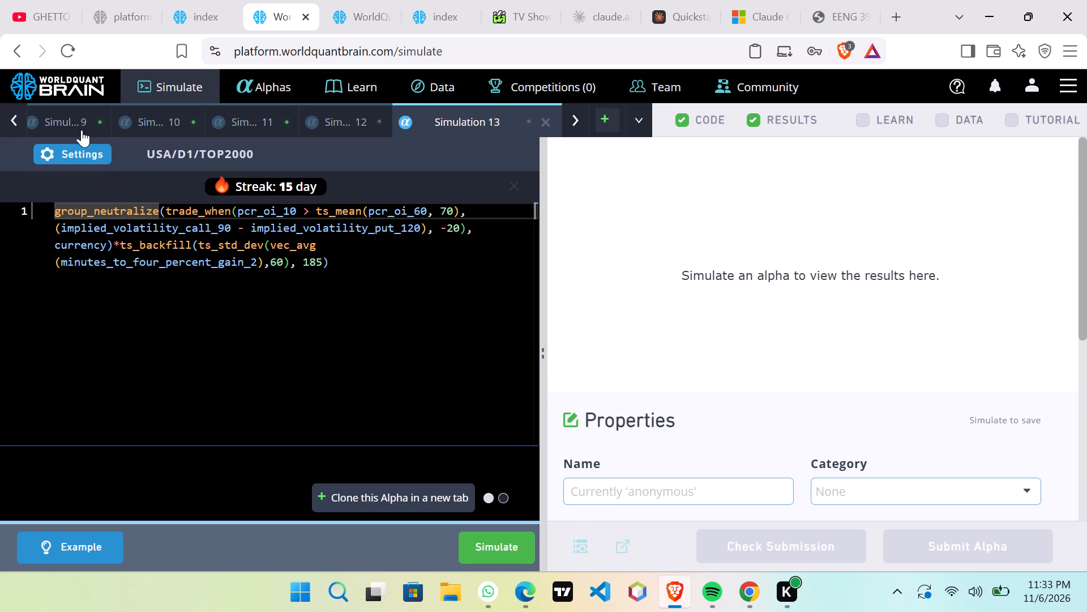
click(507, 123)
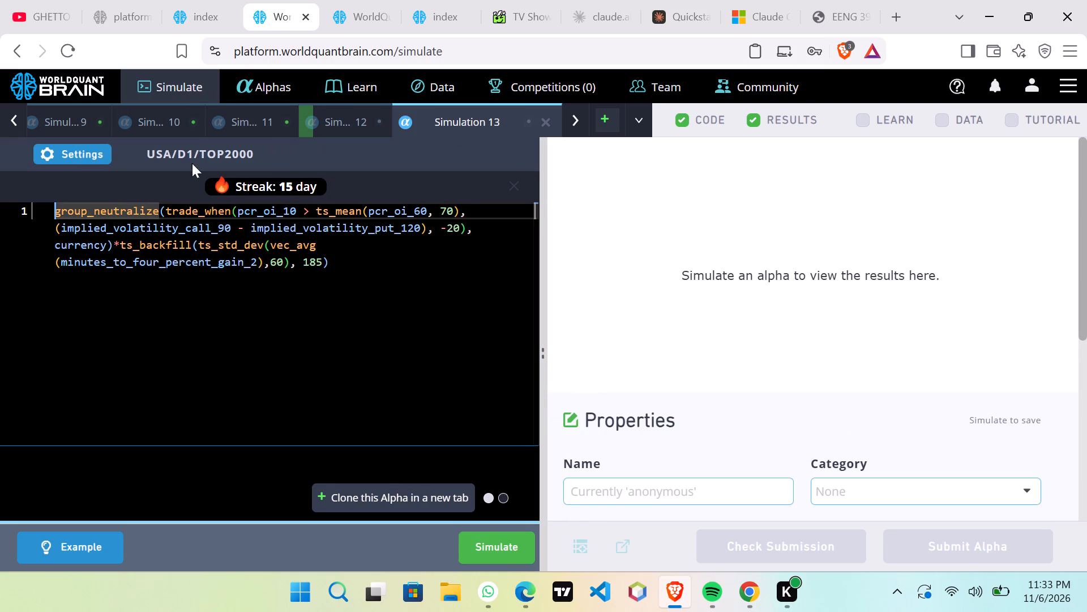
click(99, 158)
click(350, 409)
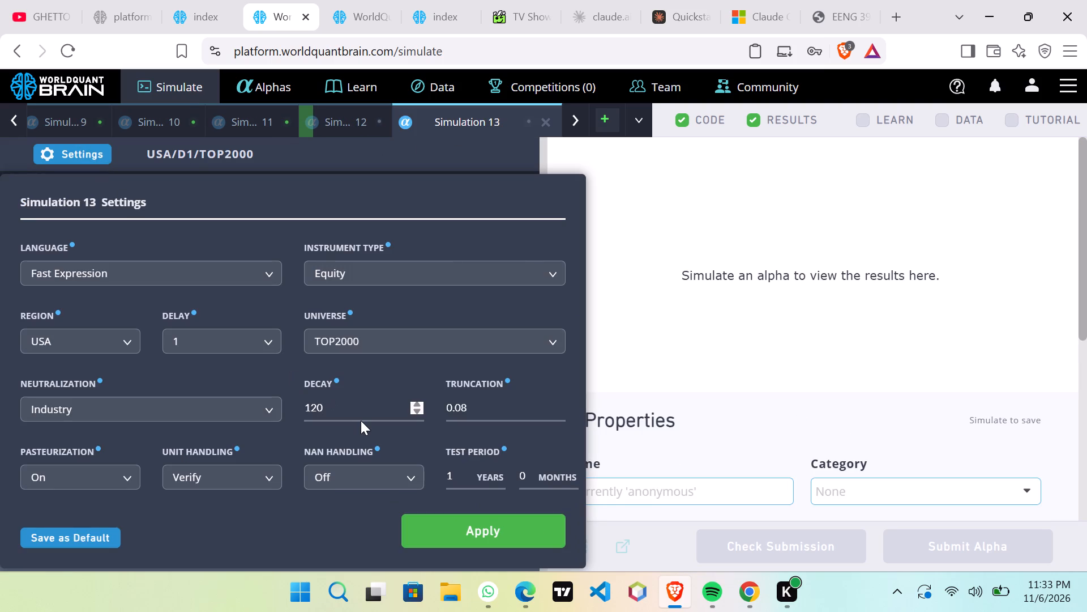
key(BackSpace)
key(BackSpace)
key(BackSpace)
text(09)
key(BackSpace)
click(194, 407)
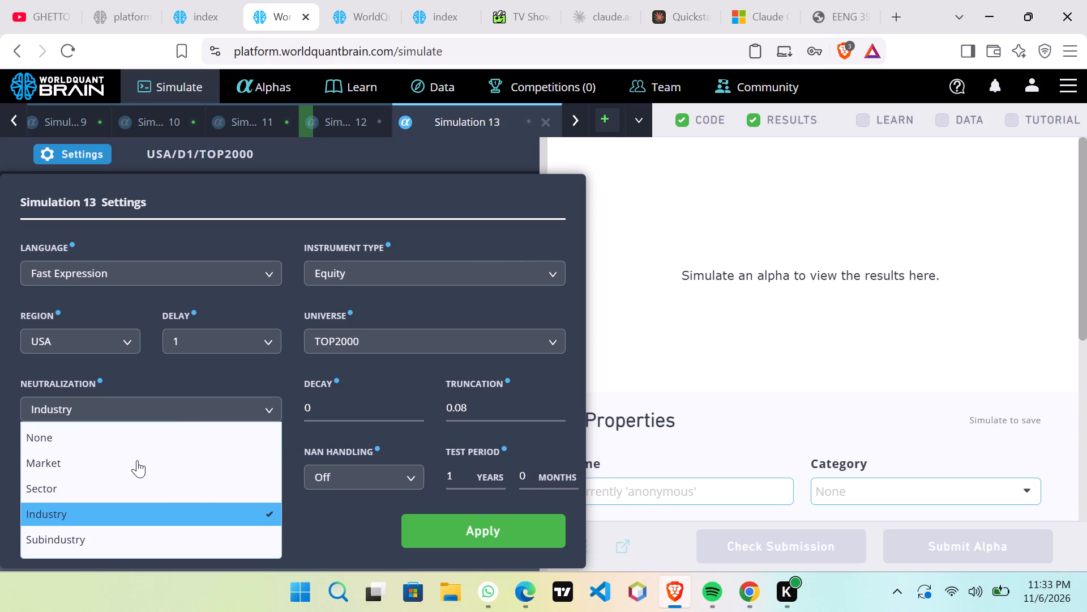
click(121, 488)
click(553, 541)
click(502, 551)
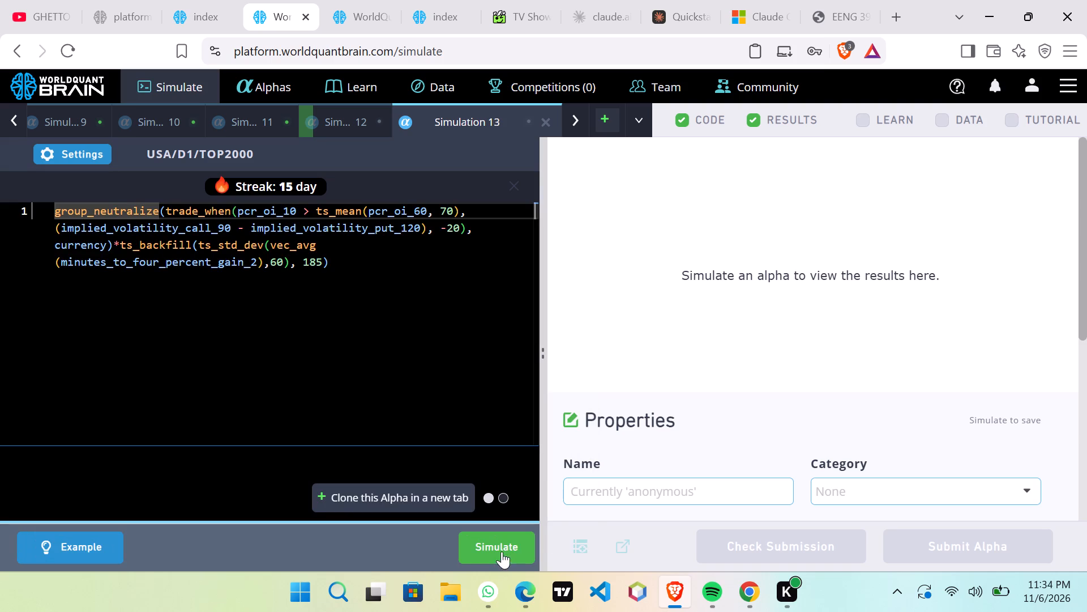
Clone Simulation 13's alpha and run it with Market neutralization, decay 56 and universe TOP3000.
click(414, 499)
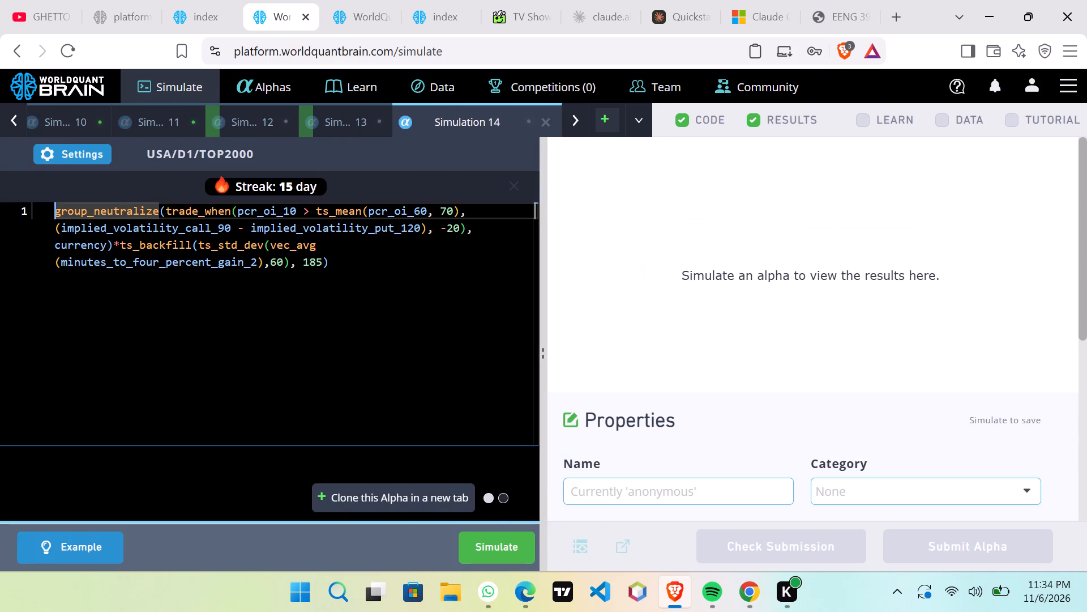
click(63, 131)
click(535, 121)
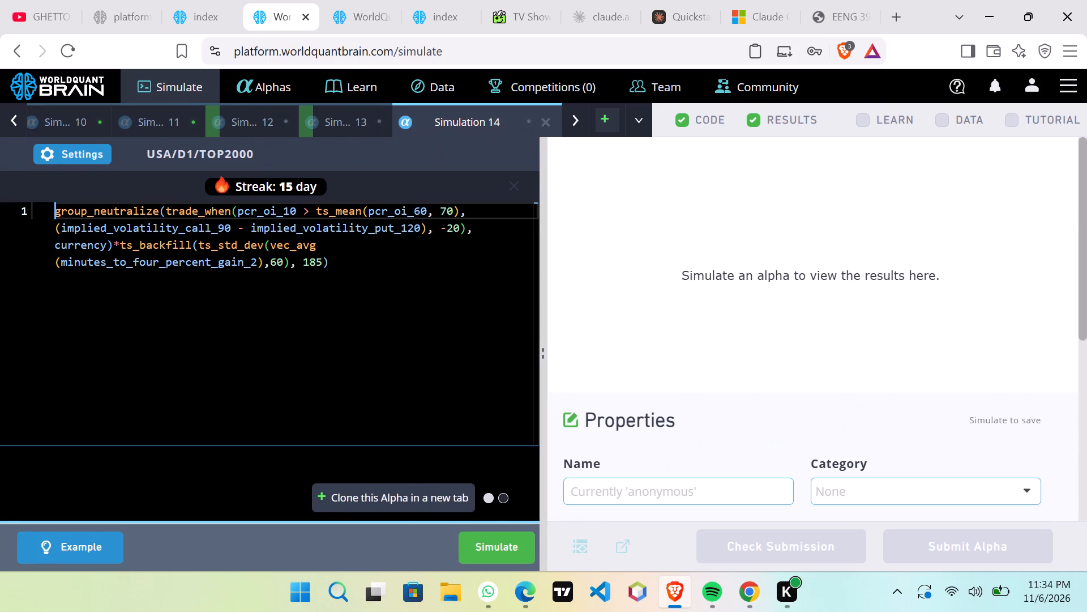
click(86, 155)
click(335, 398)
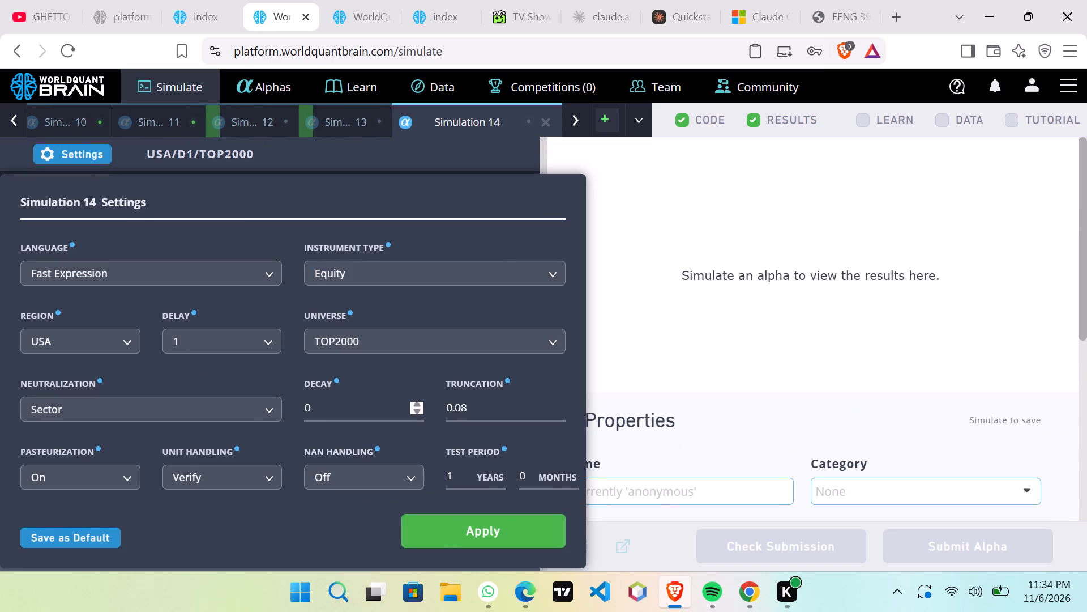
click(262, 407)
click(127, 456)
click(324, 405)
key(BackSpace)
key(BackSpace)
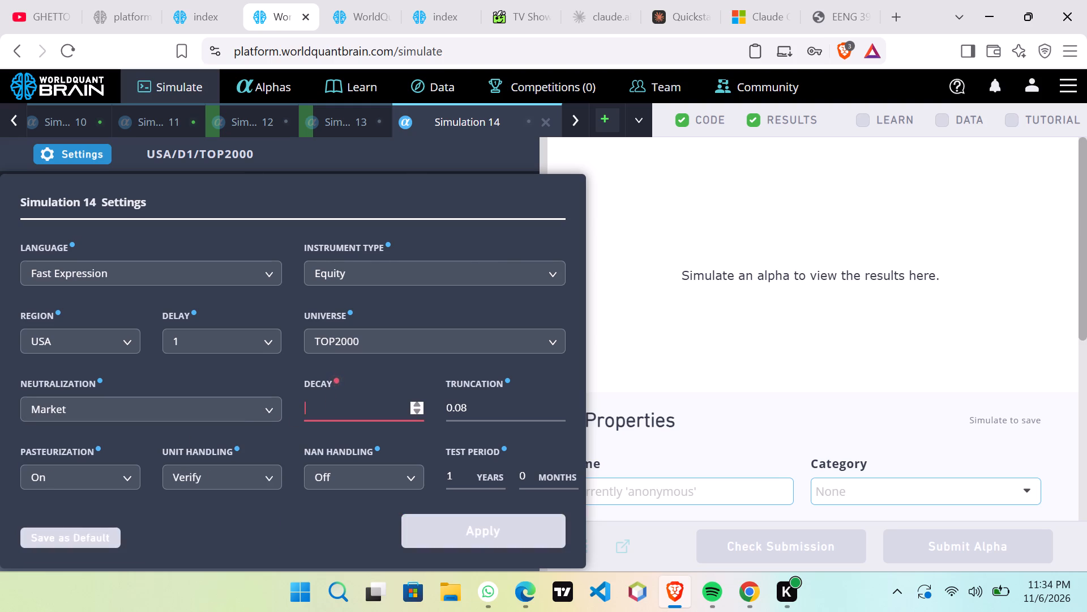
text(56)
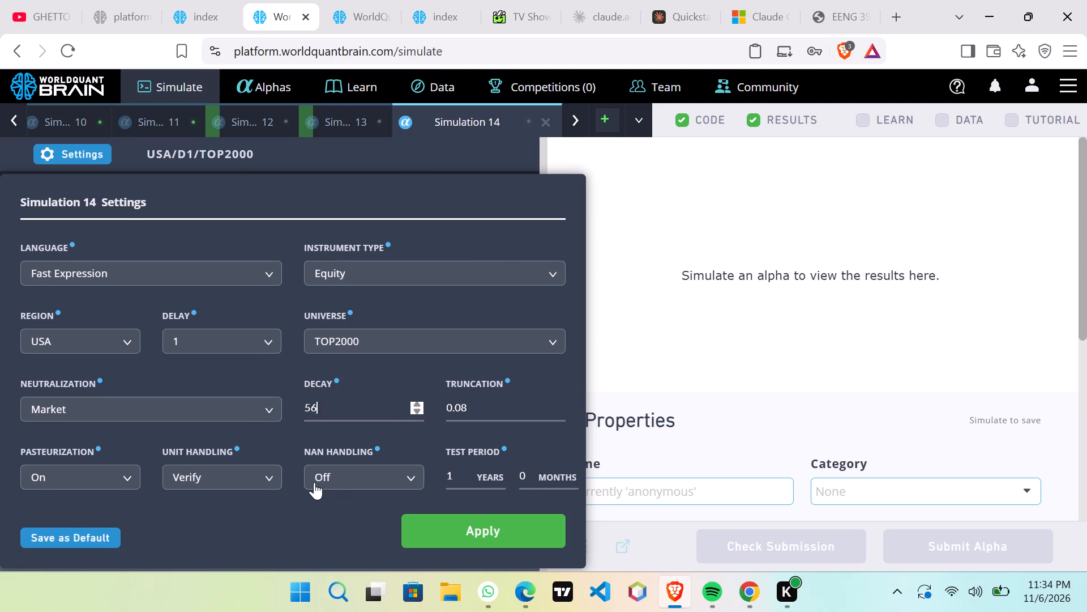
click(397, 337)
click(386, 372)
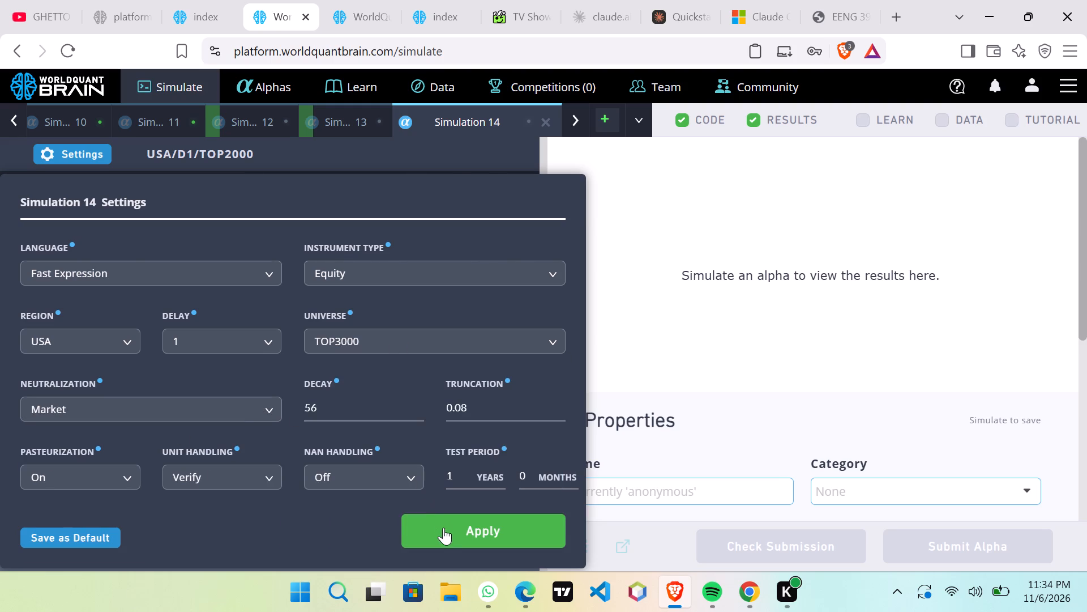
click(443, 528)
click(484, 546)
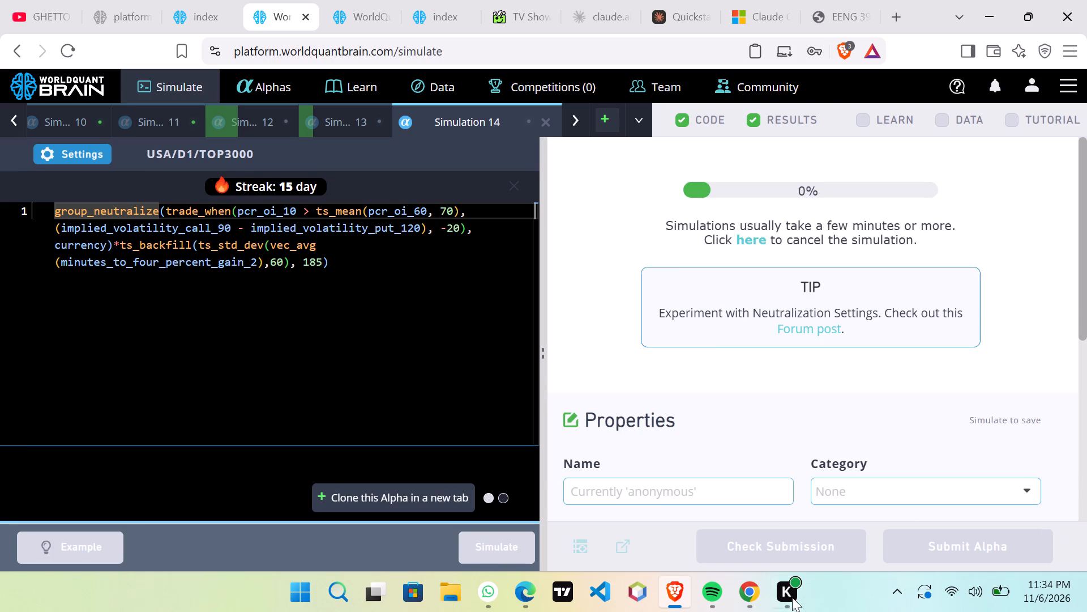
Switch to the BRAIN session in Google Chrome and try to submit Simulation 9's alpha.
click(755, 597)
click(788, 535)
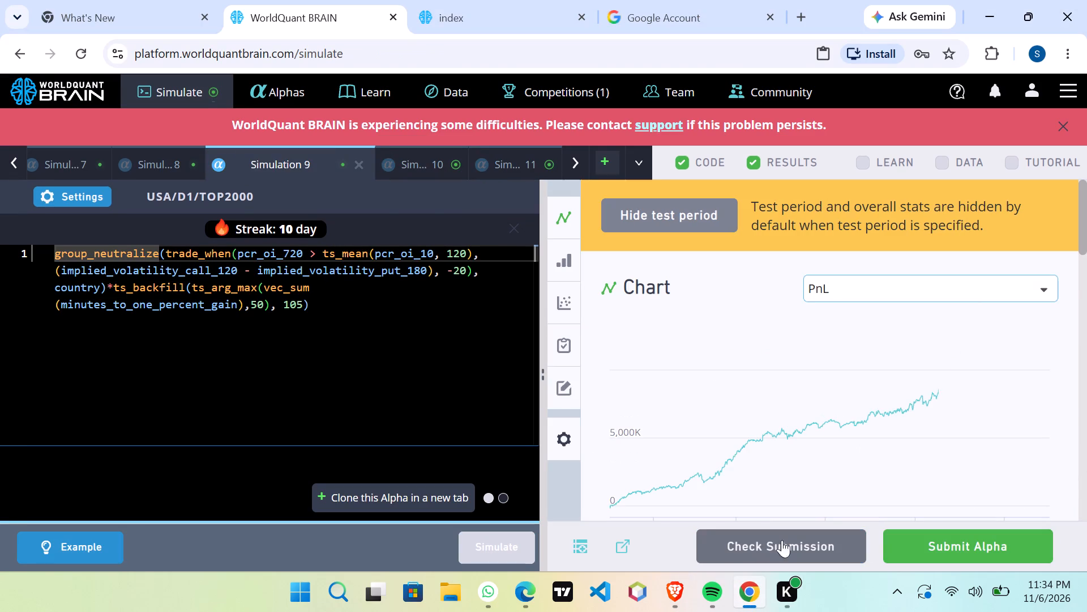
click(945, 542)
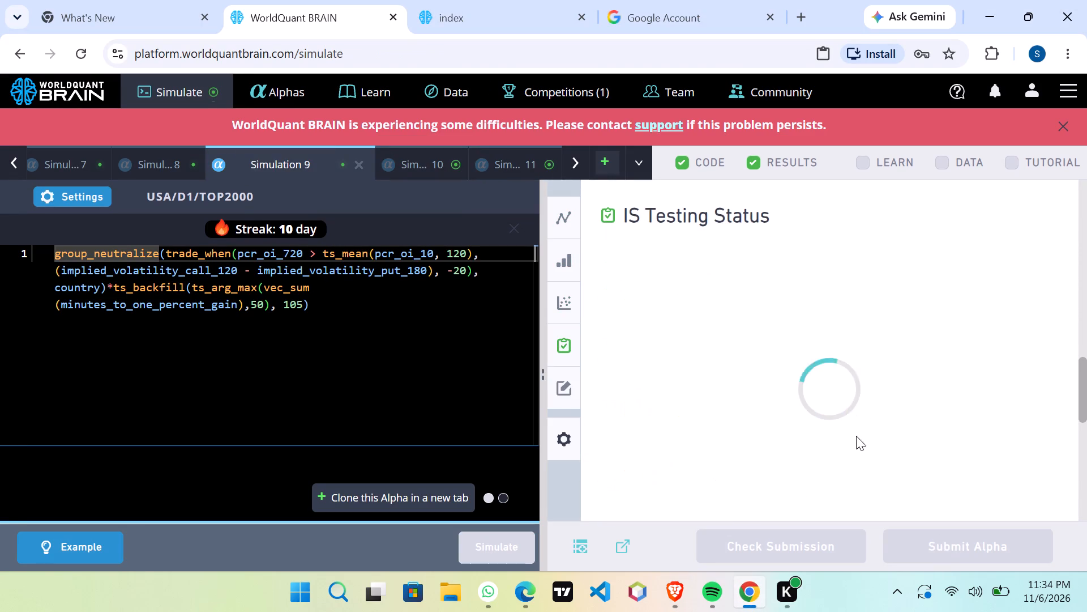
scroll(857, 413, down, 3)
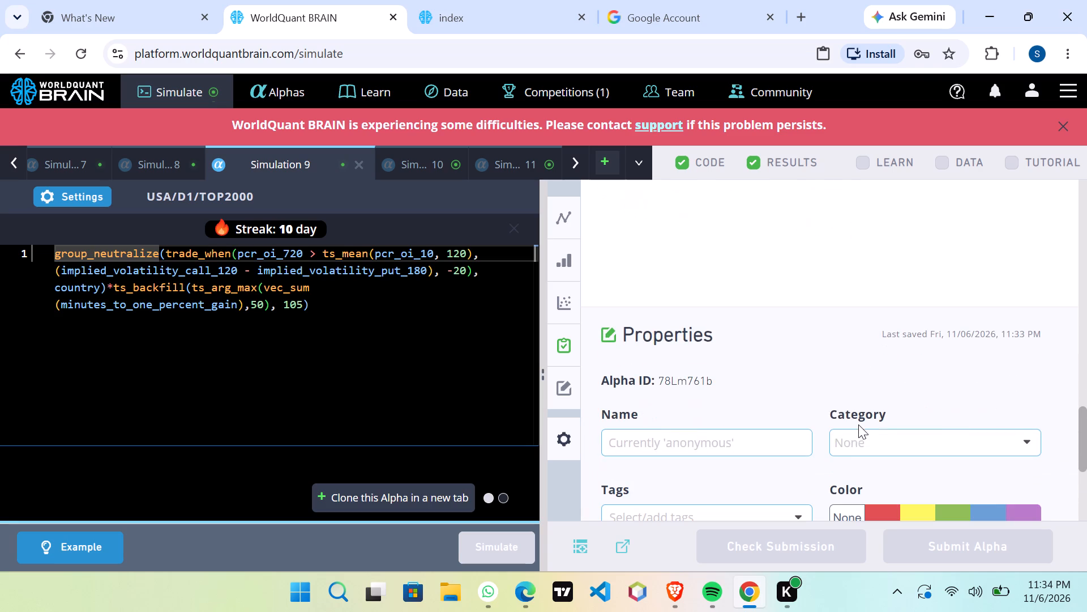
scroll(858, 428, up, 4)
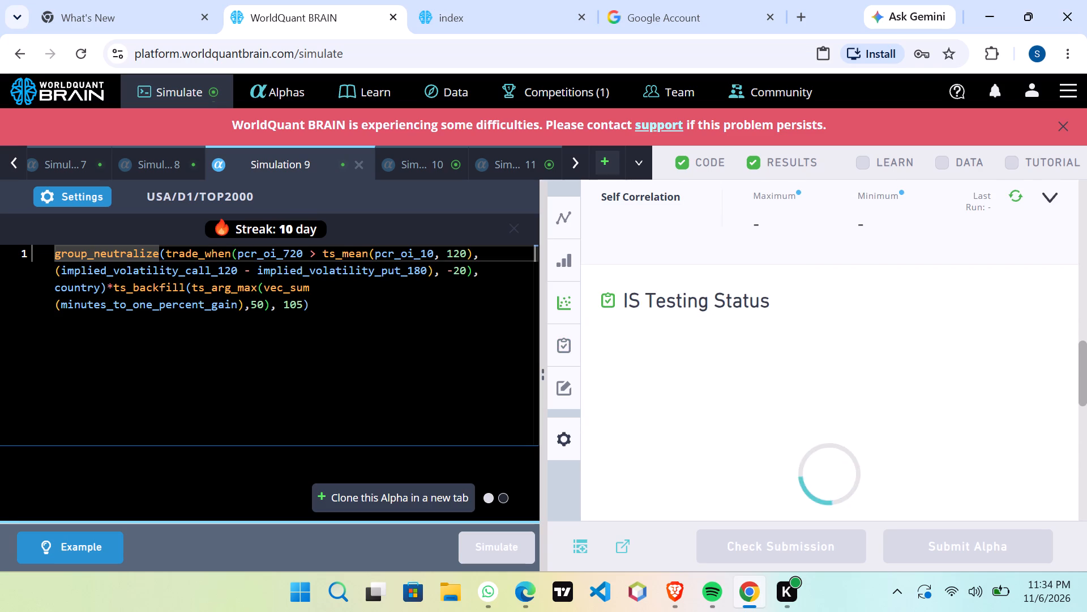
Try to submit the TOP3000 alpha in Simulation 10.
click(440, 164)
click(815, 530)
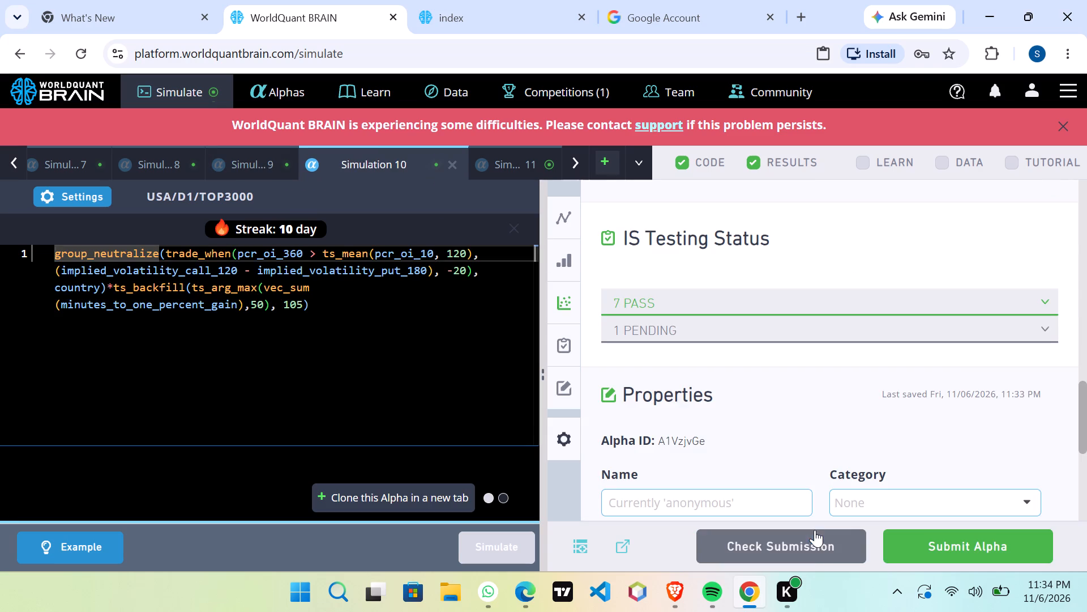
click(982, 538)
Examine the IS Testing Status details of Simulation 11 to see which test blocks submission.
click(512, 158)
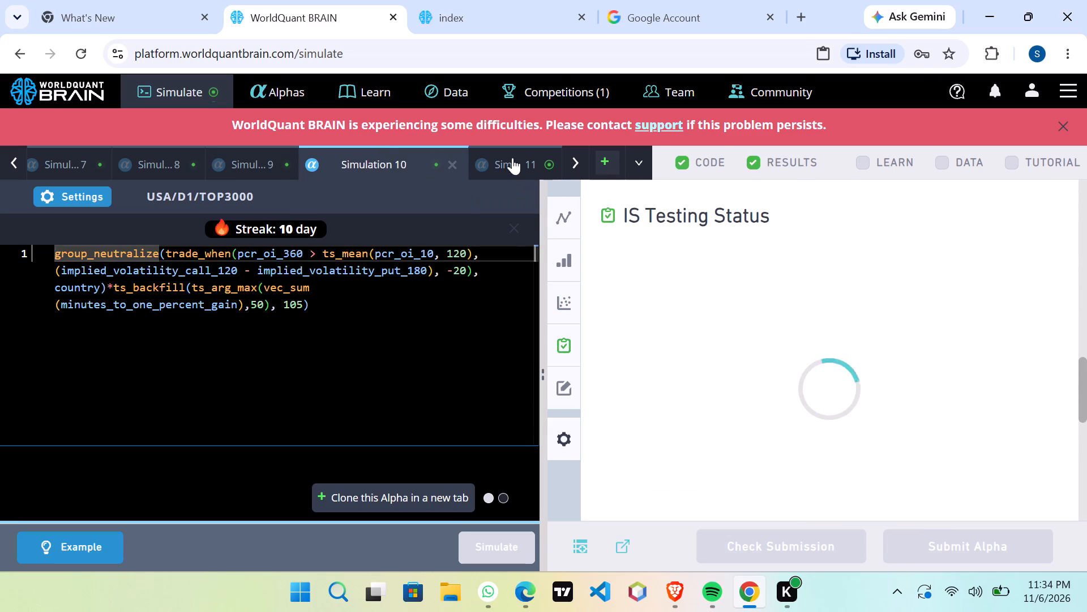
drag(782, 541, 790, 542)
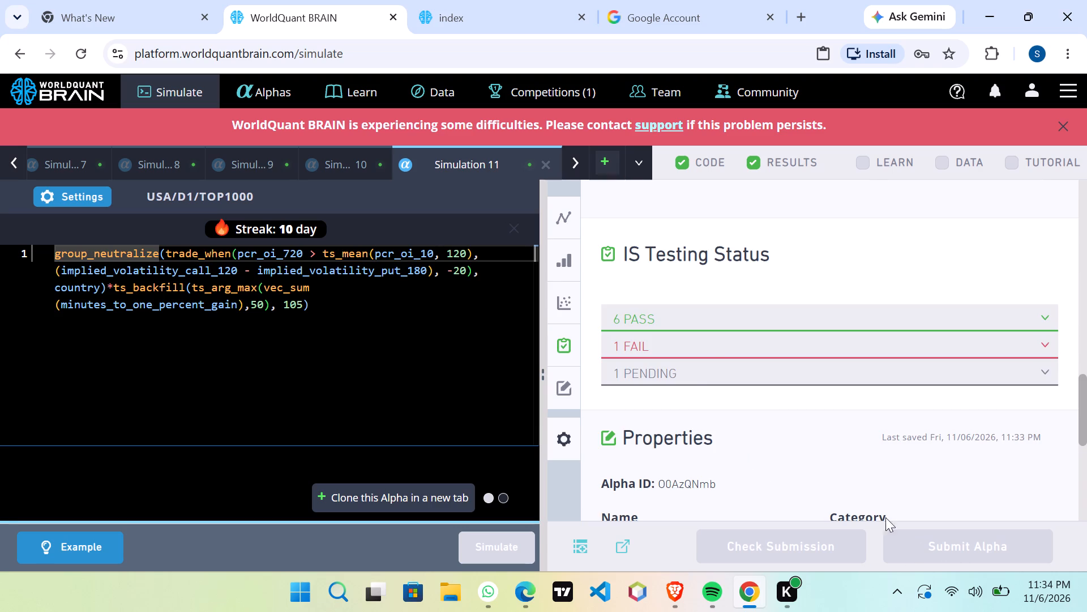
click(701, 347)
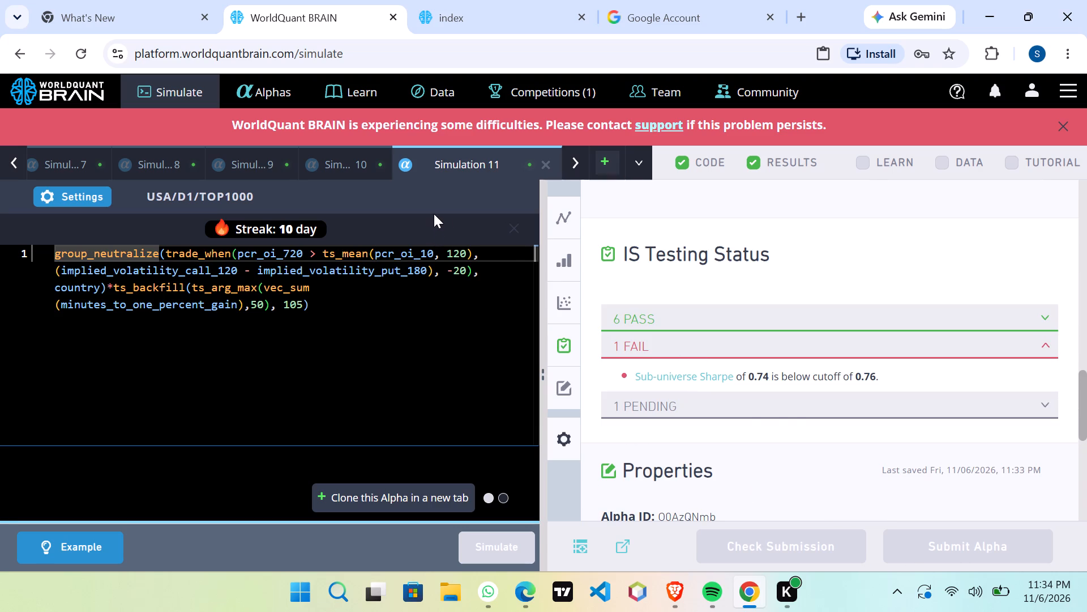
Examine the failed tests in the IS Testing Status of Simulation 10 and Simulation 9.
click(345, 164)
click(253, 170)
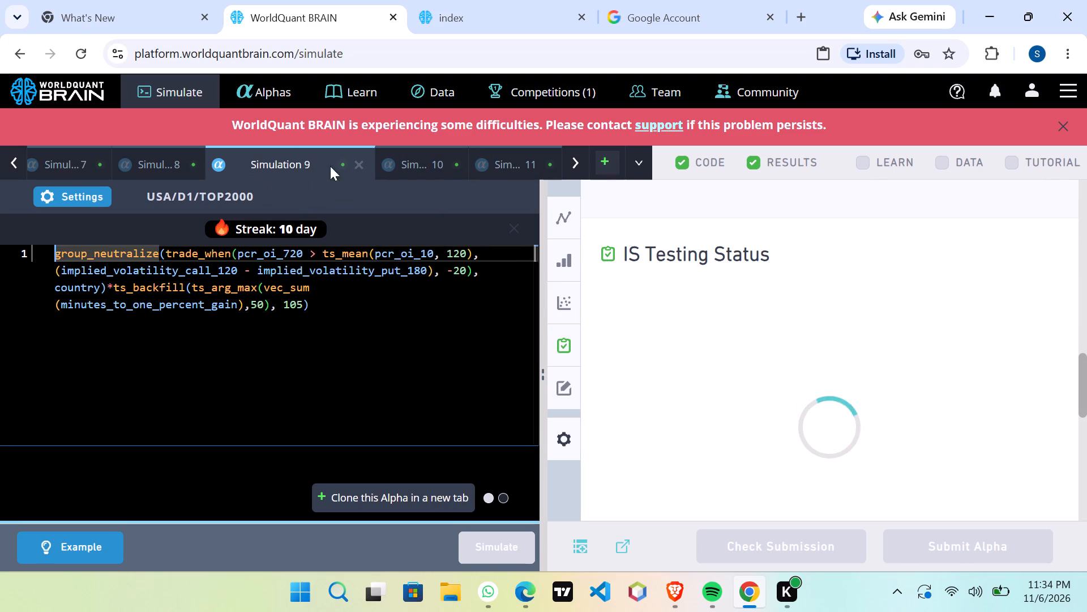
click(435, 161)
click(243, 160)
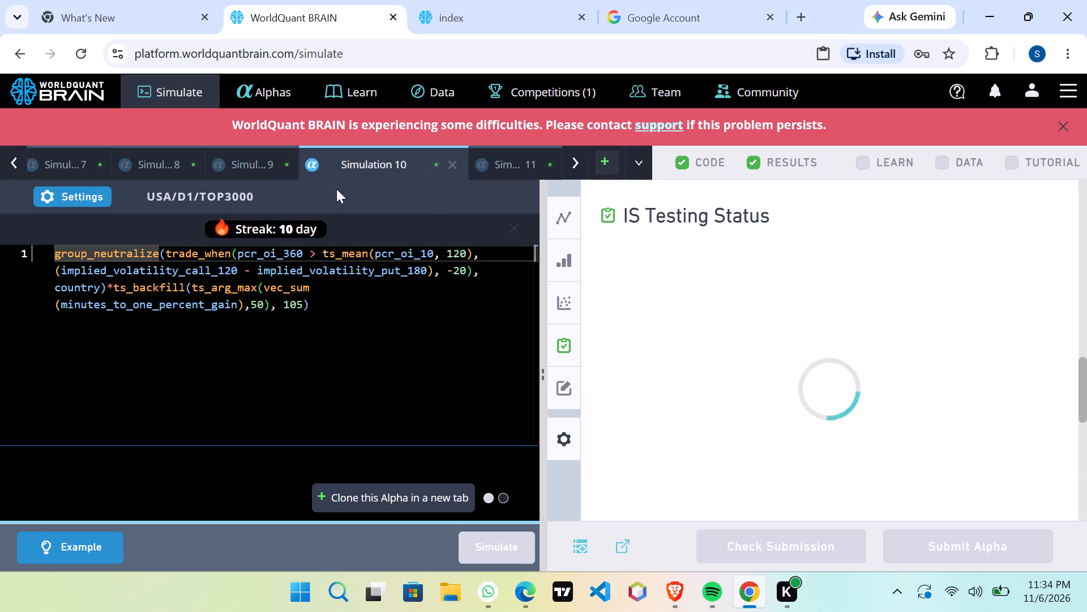
click(420, 155)
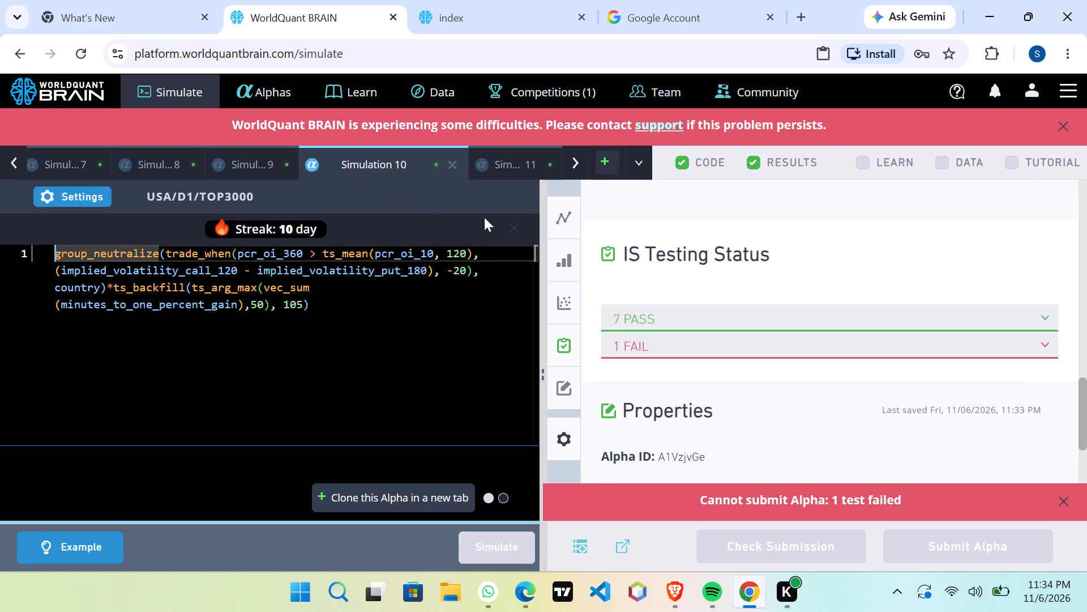
click(669, 318)
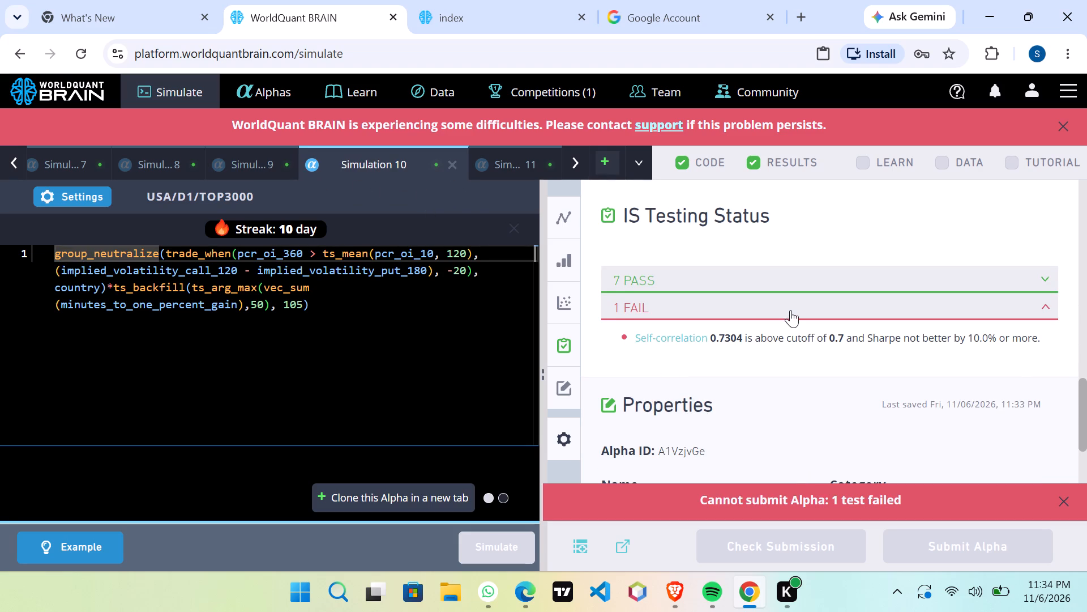
click(790, 309)
click(269, 171)
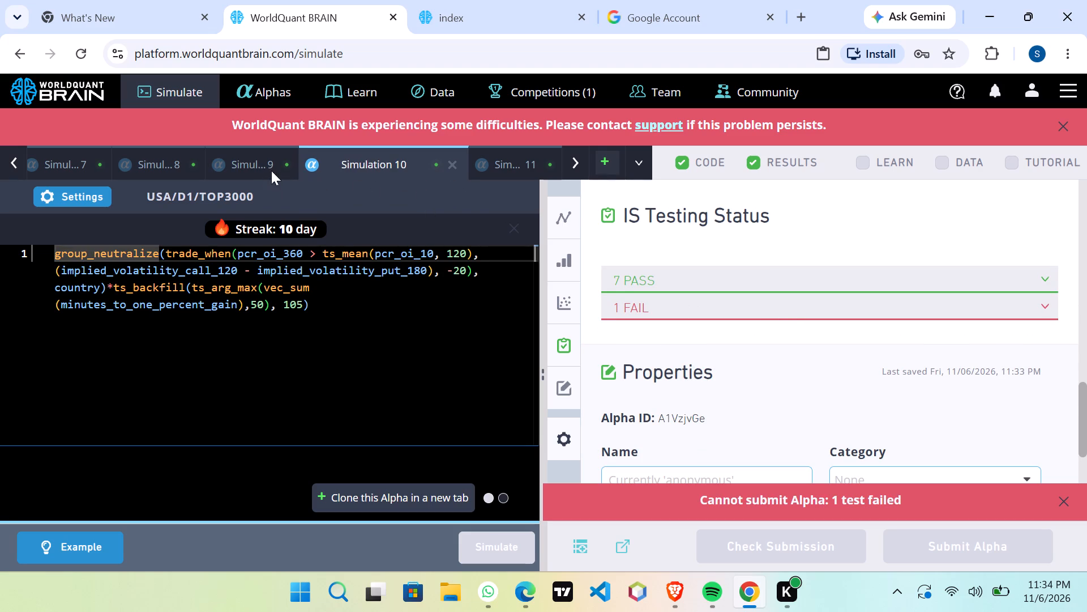
click(654, 300)
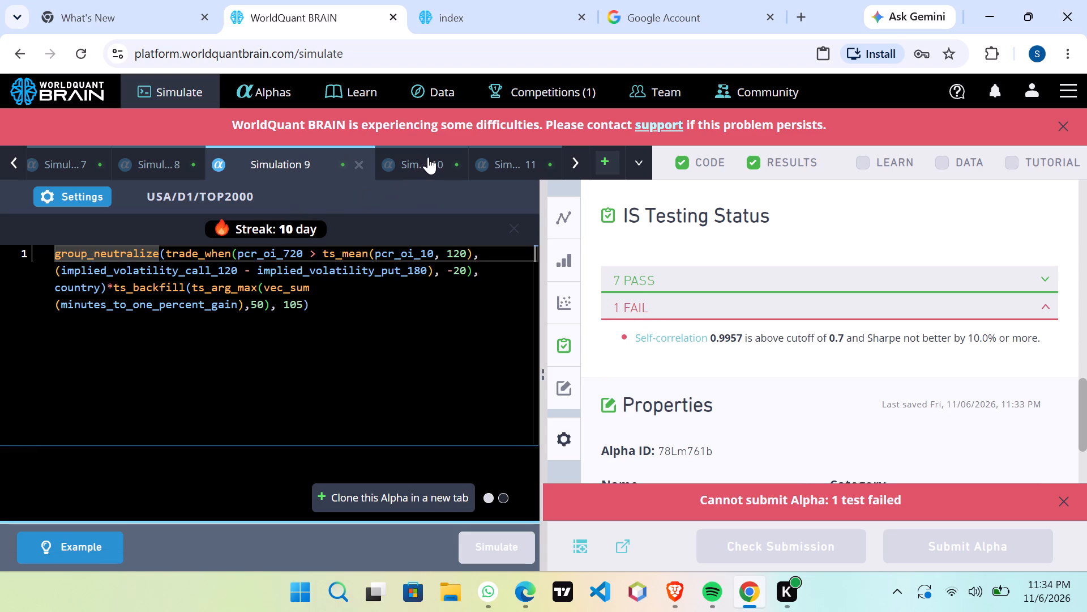
Clone Simulation 10's TOP3000 alpha, set its decay to 51 and simulate it.
click(429, 156)
click(420, 501)
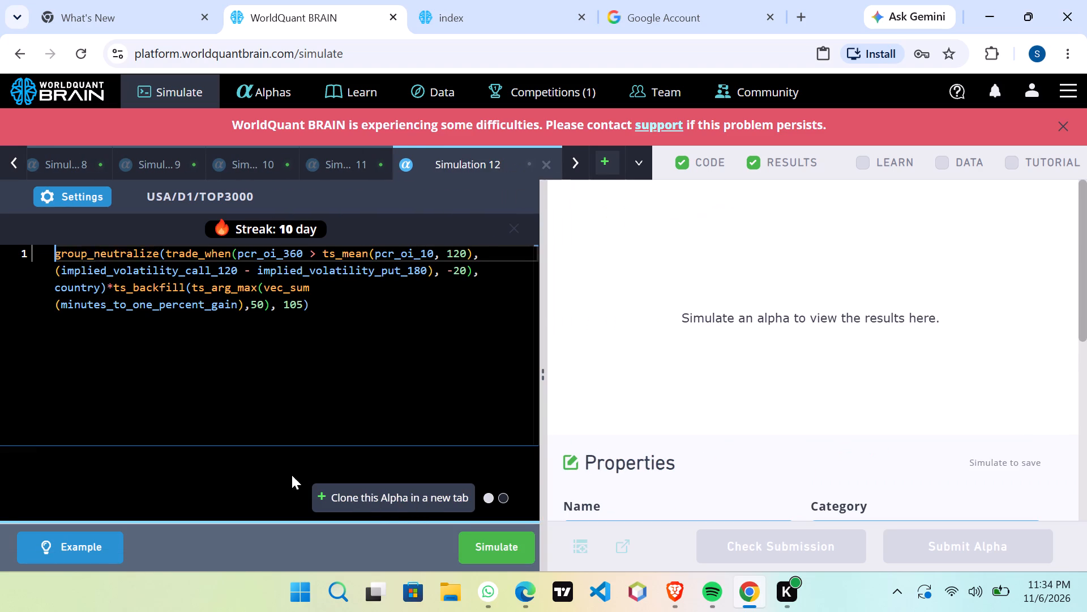
drag(75, 198, 84, 214)
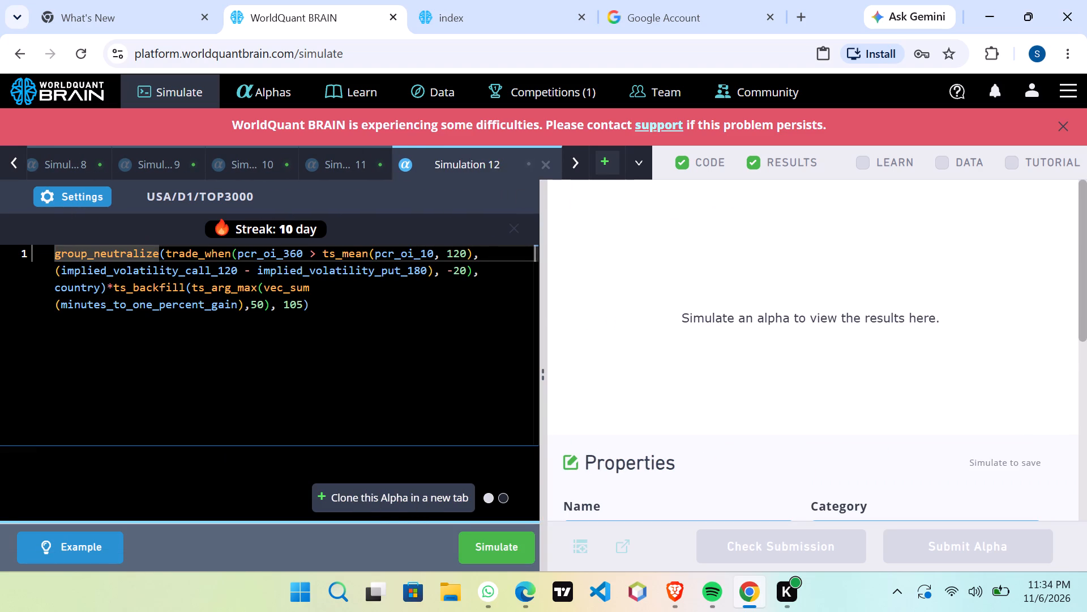
click(107, 199)
click(356, 437)
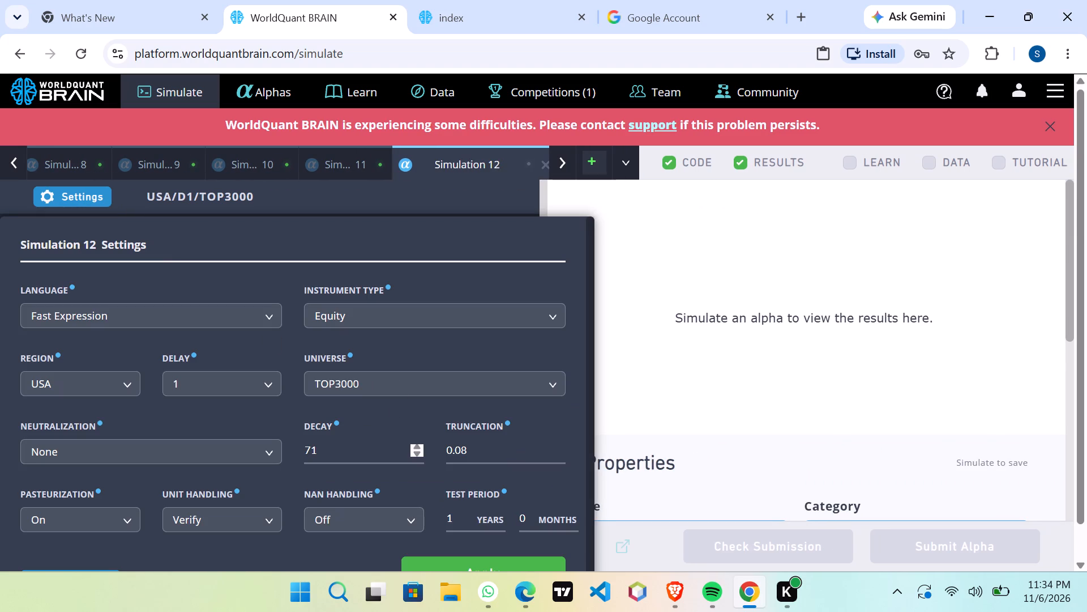
click(369, 449)
scroll(370, 452, down, 15)
scroll(370, 456, up, 1)
scroll(370, 456, down, 7)
scroll(371, 458, up, 1)
scroll(371, 458, down, 1)
scroll(371, 459, up, 1)
scroll(372, 459, down, 1)
click(497, 562)
drag(499, 551, 484, 549)
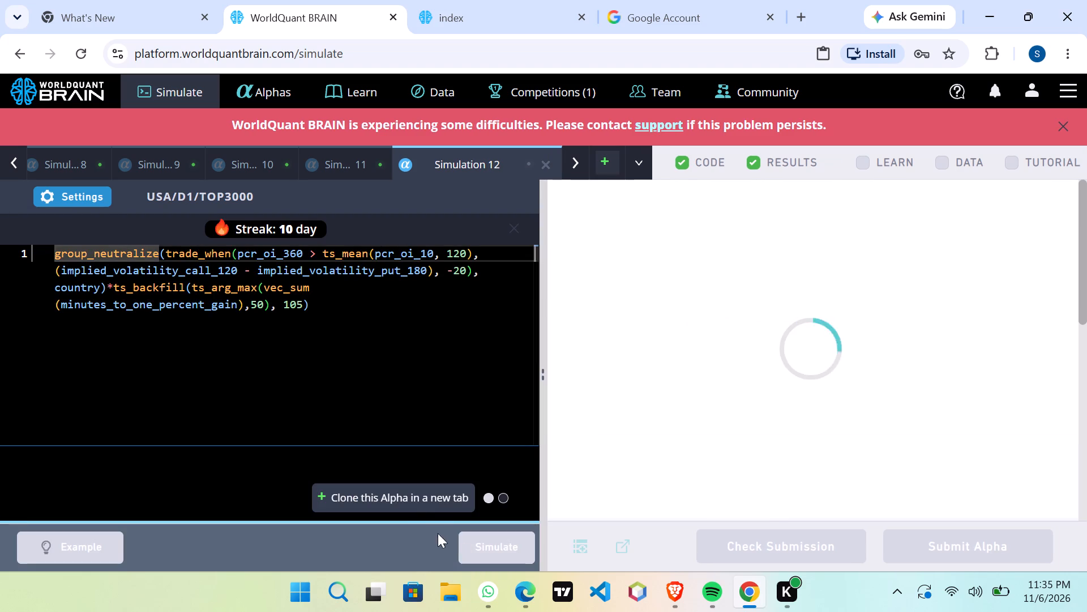
Clone Simulation 12's alpha, set its decay to 91 and simulate it.
click(410, 498)
click(99, 184)
click(100, 199)
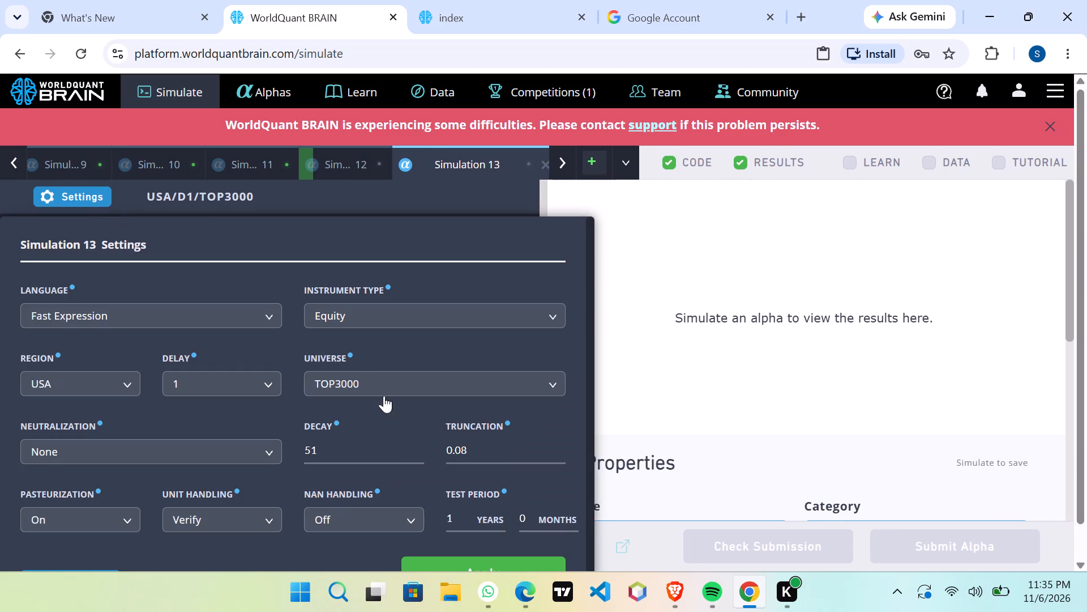
click(401, 446)
scroll(399, 446, up, 20)
scroll(399, 446, up, 3)
scroll(396, 453, up, 19)
click(479, 566)
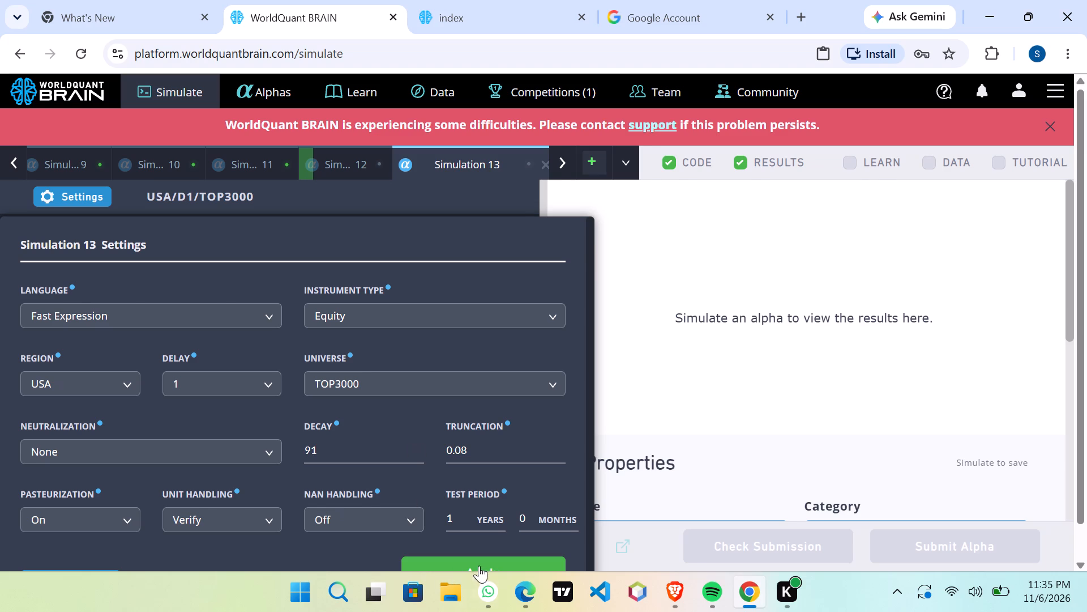
click(485, 551)
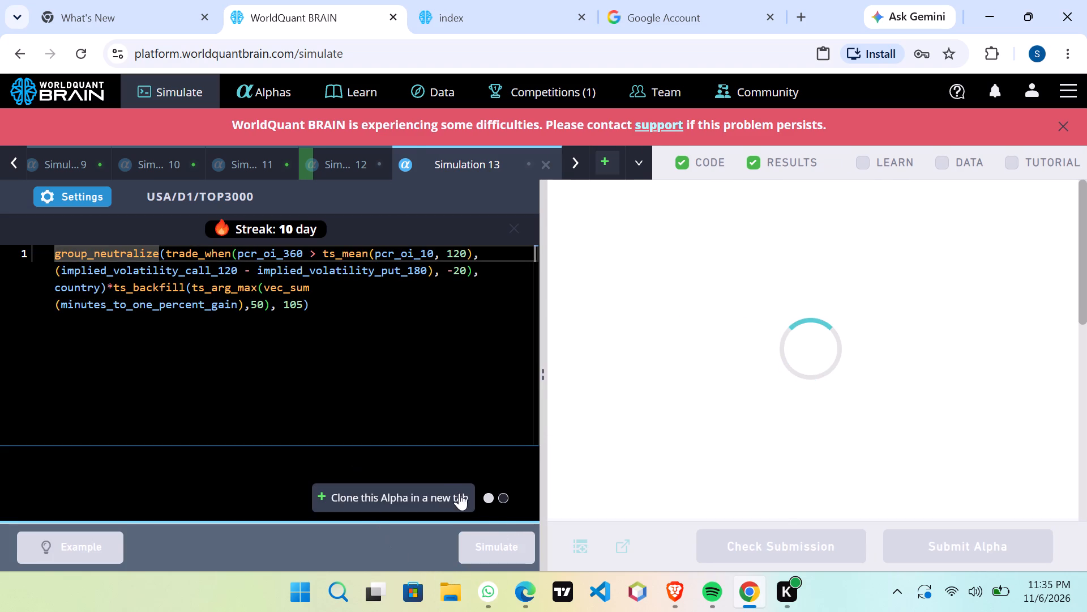
Clone Simulation 13's alpha, set its decay to 30 and simulate it.
click(451, 496)
click(91, 196)
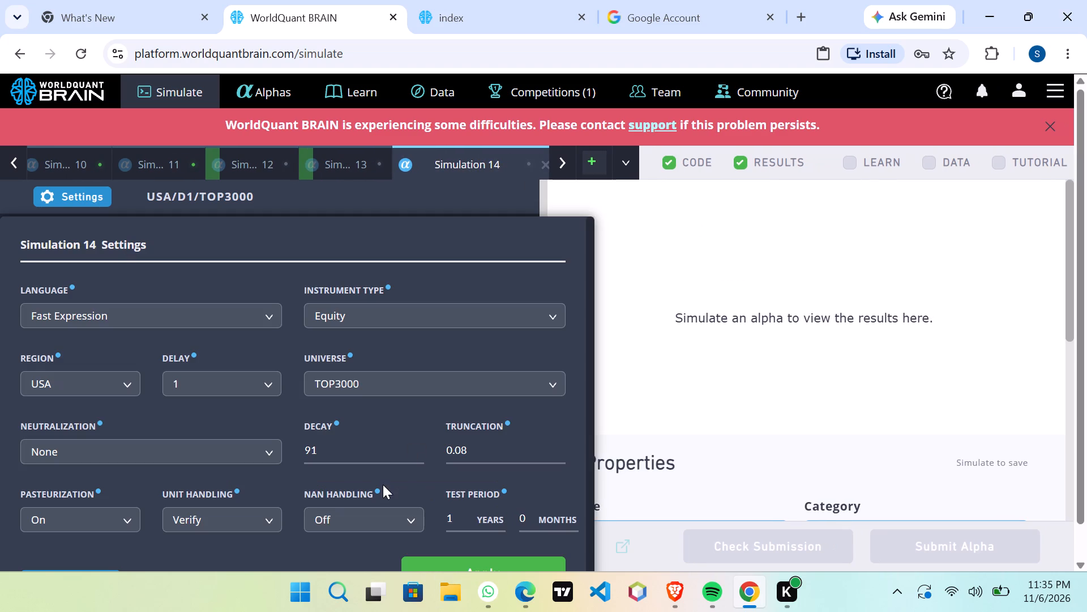
click(376, 458)
scroll(376, 460, down, 10)
scroll(379, 464, up, 1)
scroll(346, 410, down, 3)
scroll(346, 419, up, 1)
scroll(346, 419, down, 5)
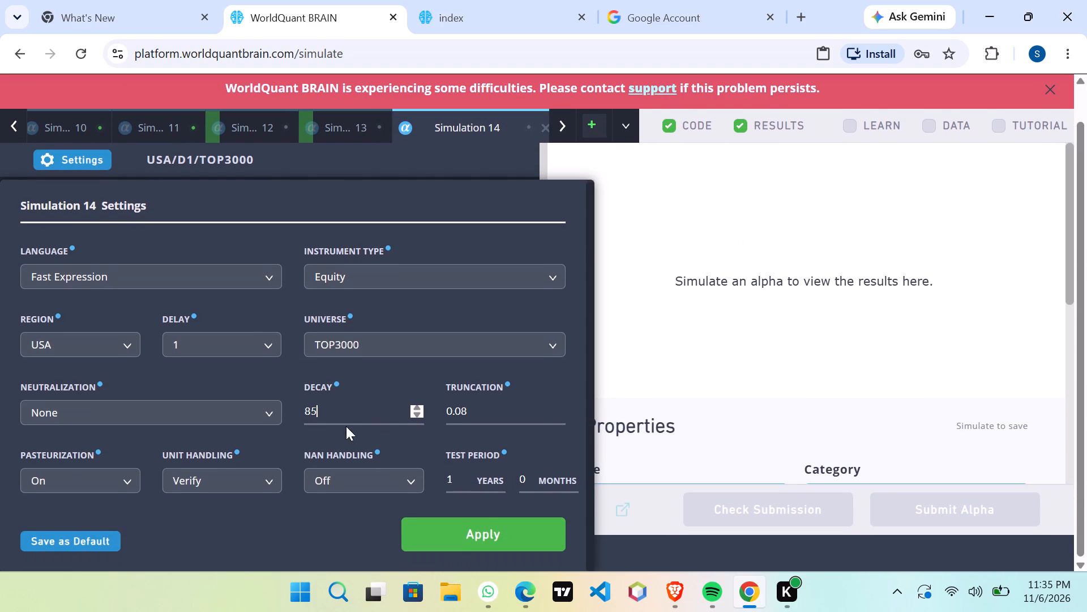
scroll(346, 426, down, 8)
scroll(347, 418, up, 1)
scroll(347, 418, down, 20)
scroll(347, 418, down, 3)
scroll(351, 412, up, 1)
scroll(351, 412, down, 6)
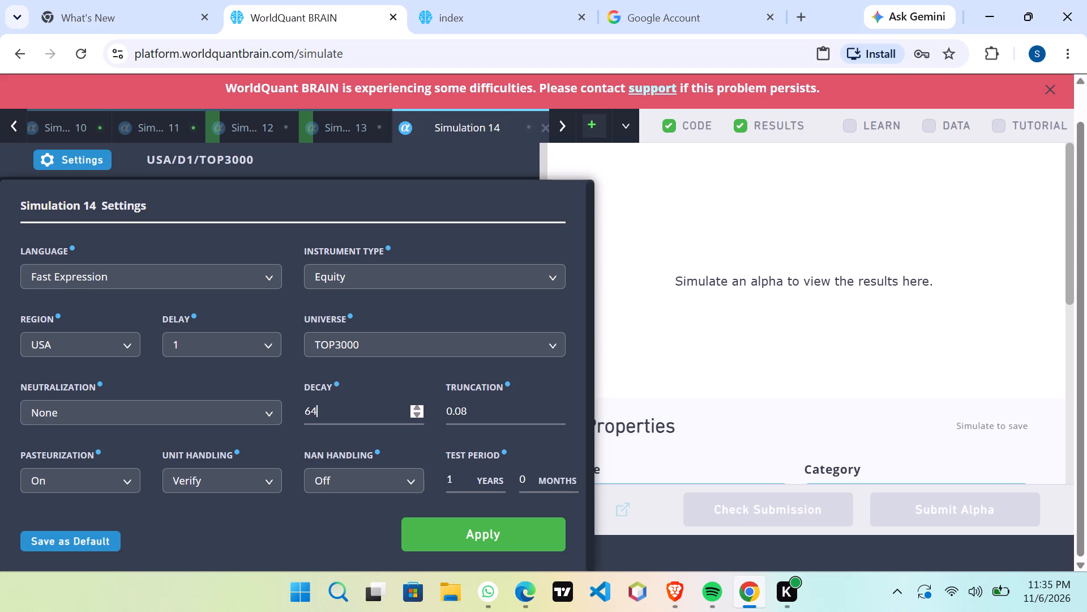
scroll(351, 416, down, 20)
scroll(351, 416, down, 18)
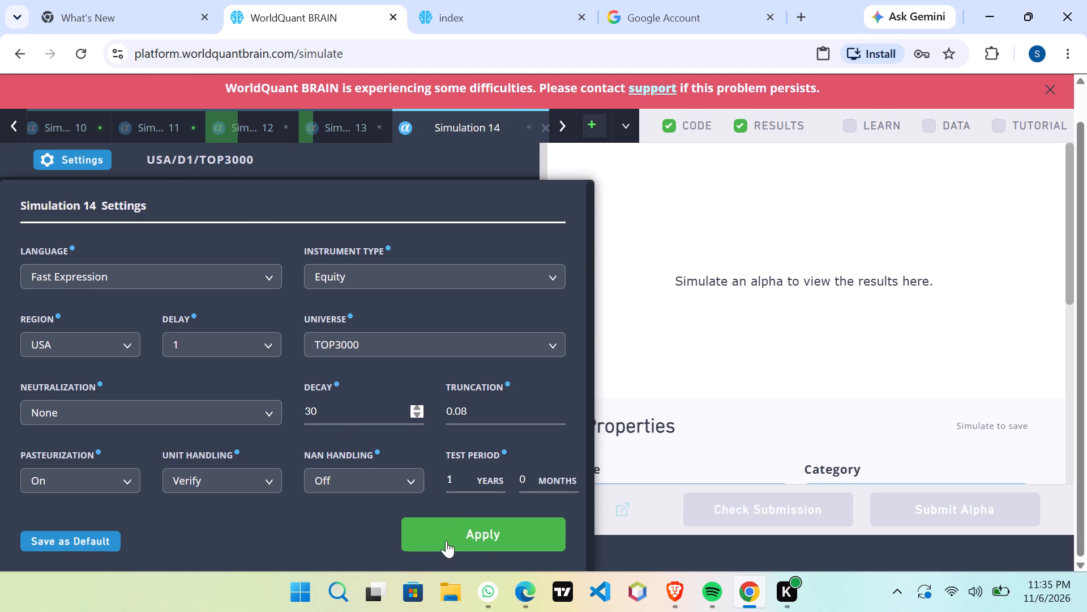
click(446, 541)
click(485, 543)
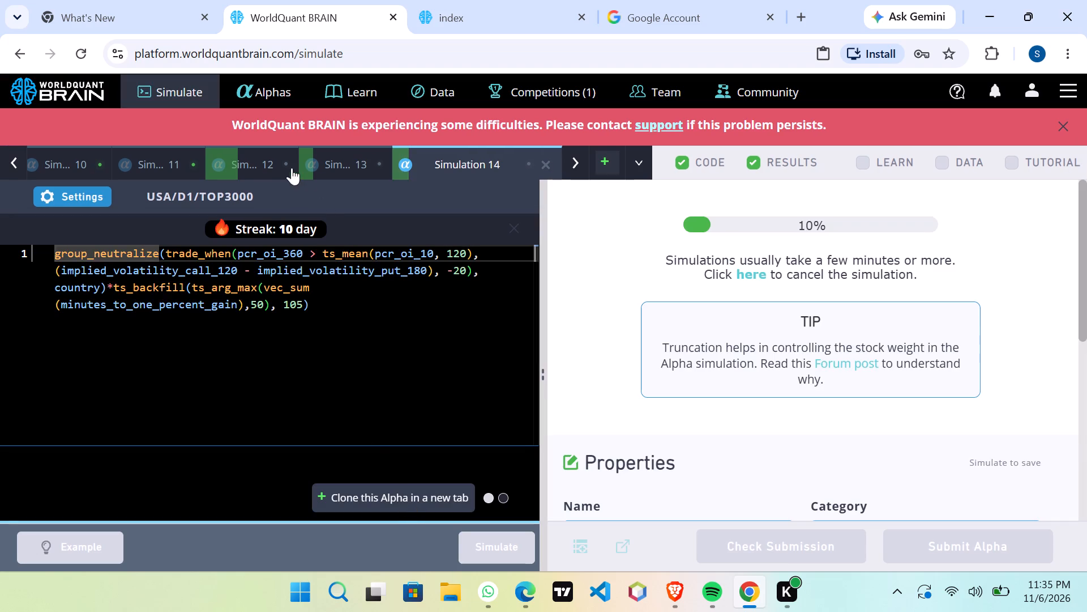
Copy the full expression of Simulation 12's alpha and switch to the BRAIN session in Brave.
click(274, 168)
drag(349, 348, 45, 253)
right_click(97, 276)
click(173, 349)
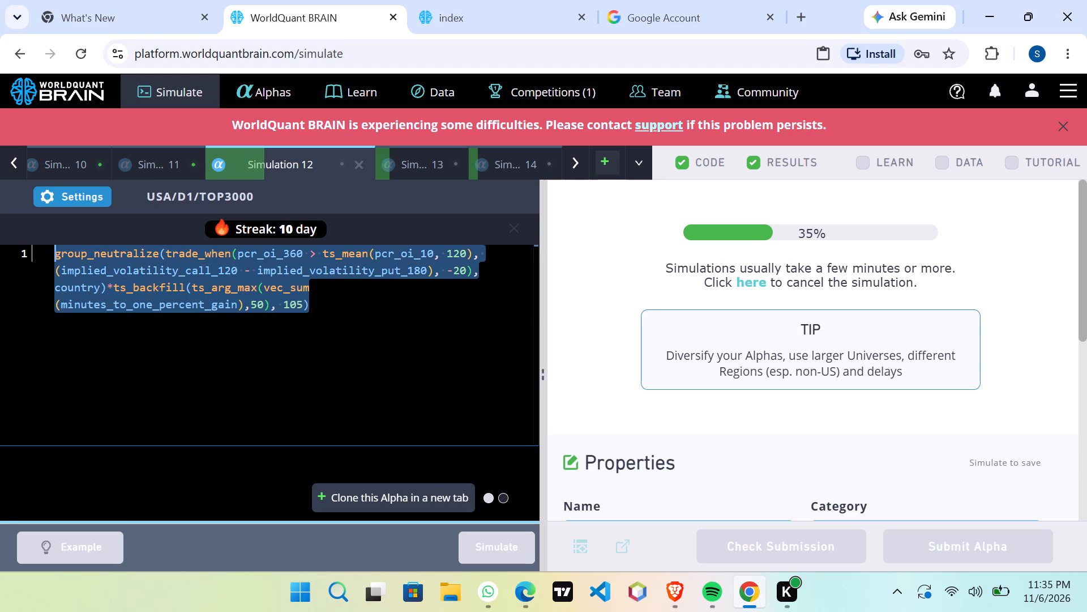
click(673, 596)
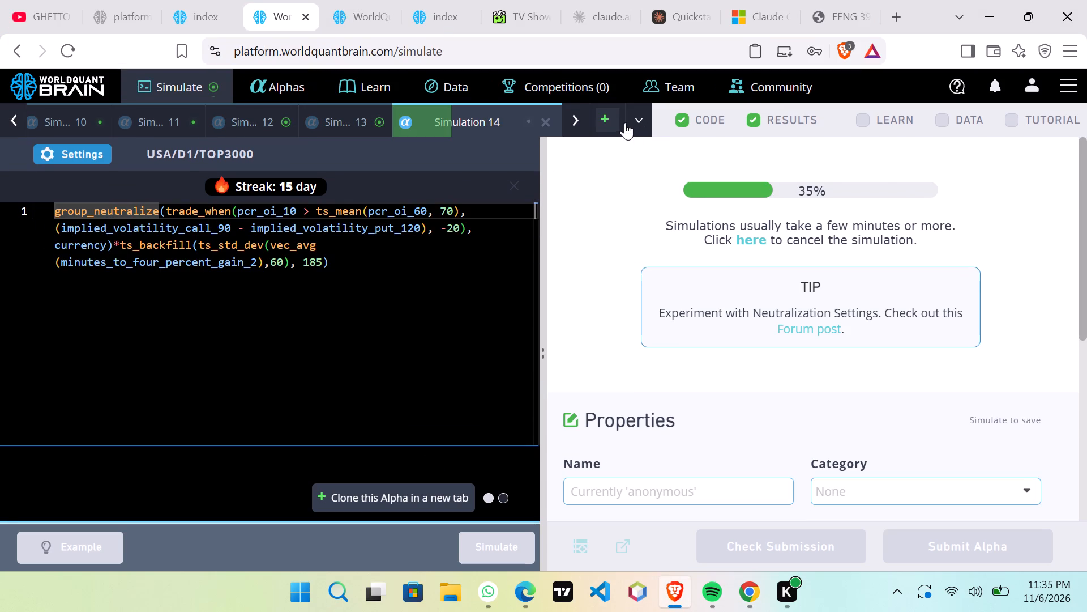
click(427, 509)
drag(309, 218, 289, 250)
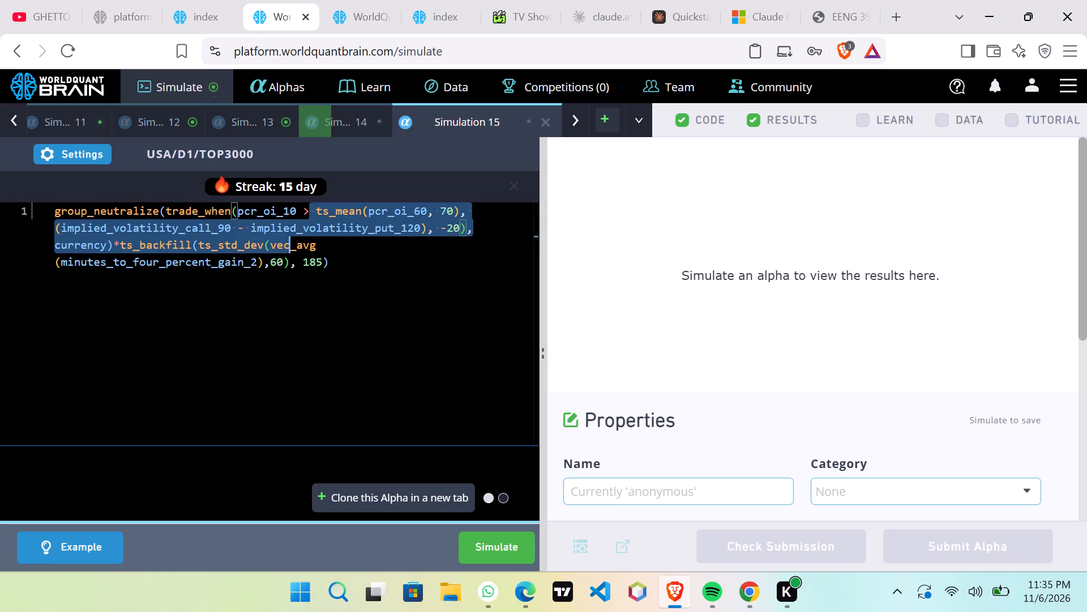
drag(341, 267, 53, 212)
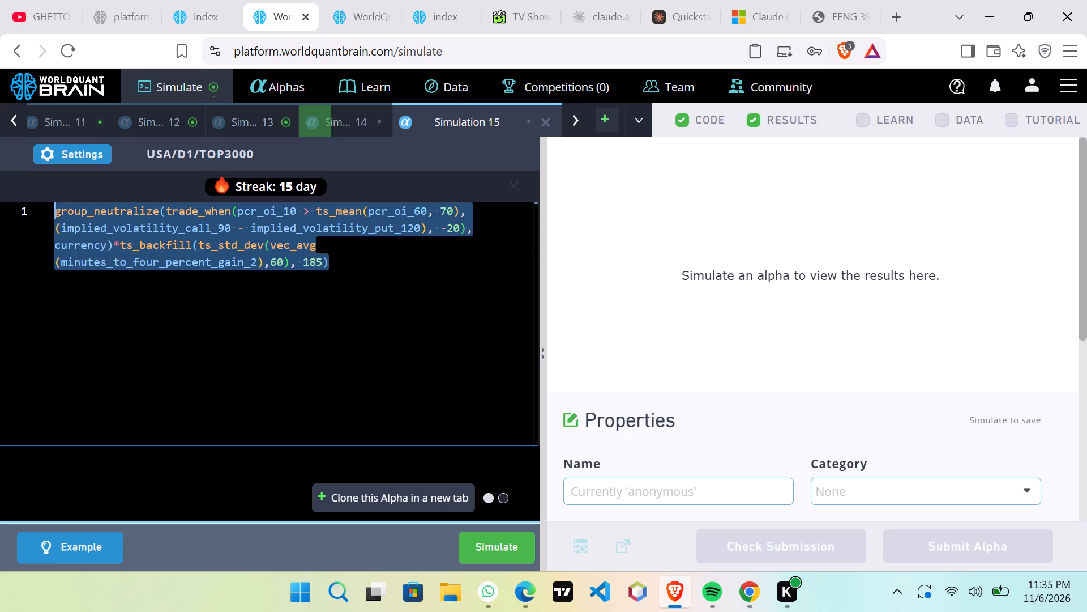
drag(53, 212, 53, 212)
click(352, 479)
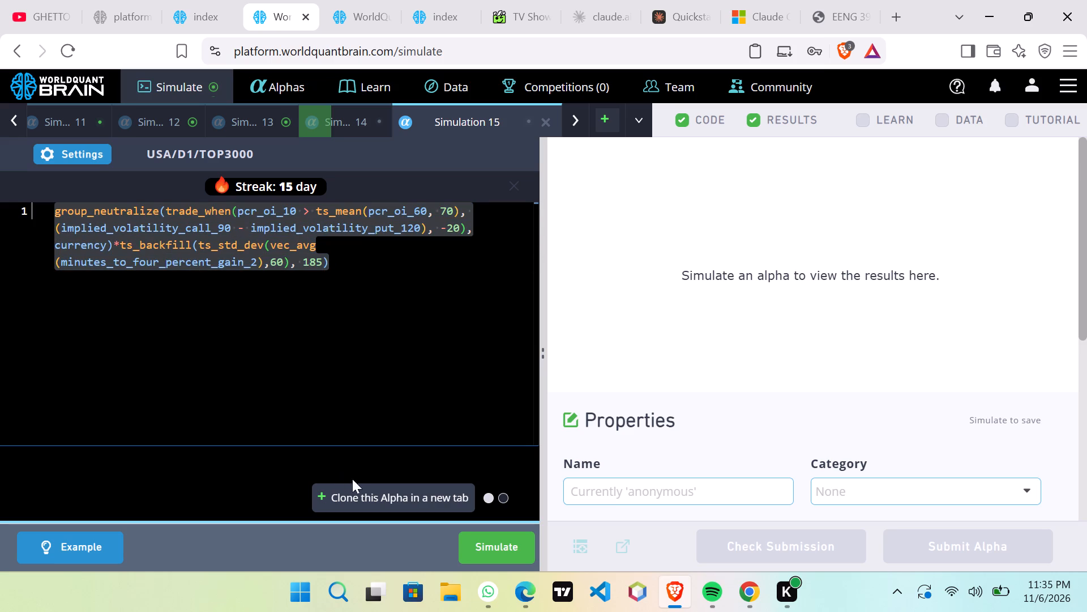
Open a new blank simulation and paste the copied pcr_oi_360 expression into its editor.
click(611, 111)
right_click(329, 338)
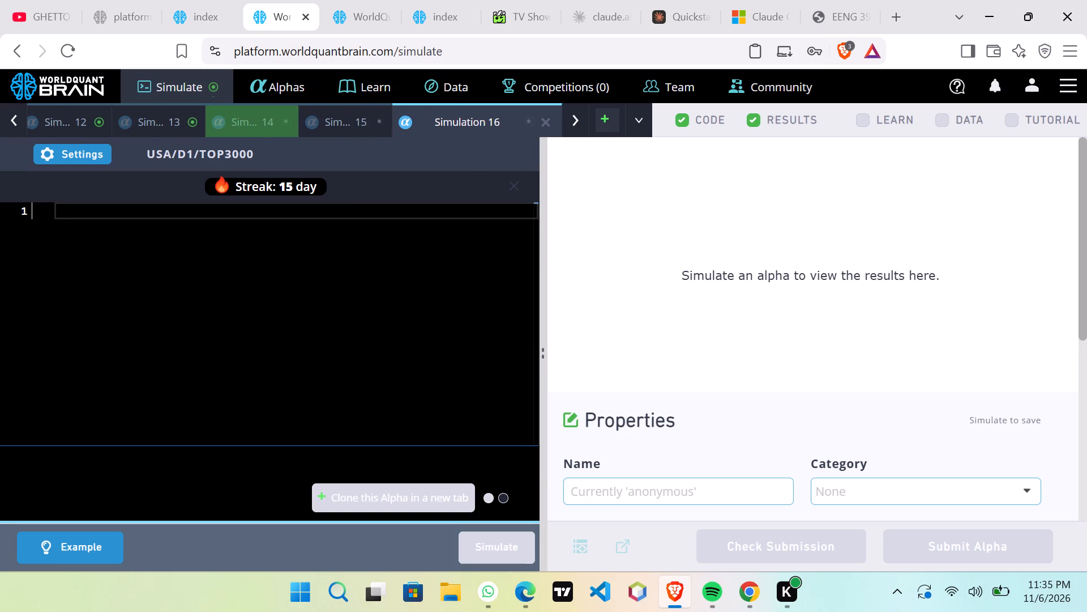
click(416, 424)
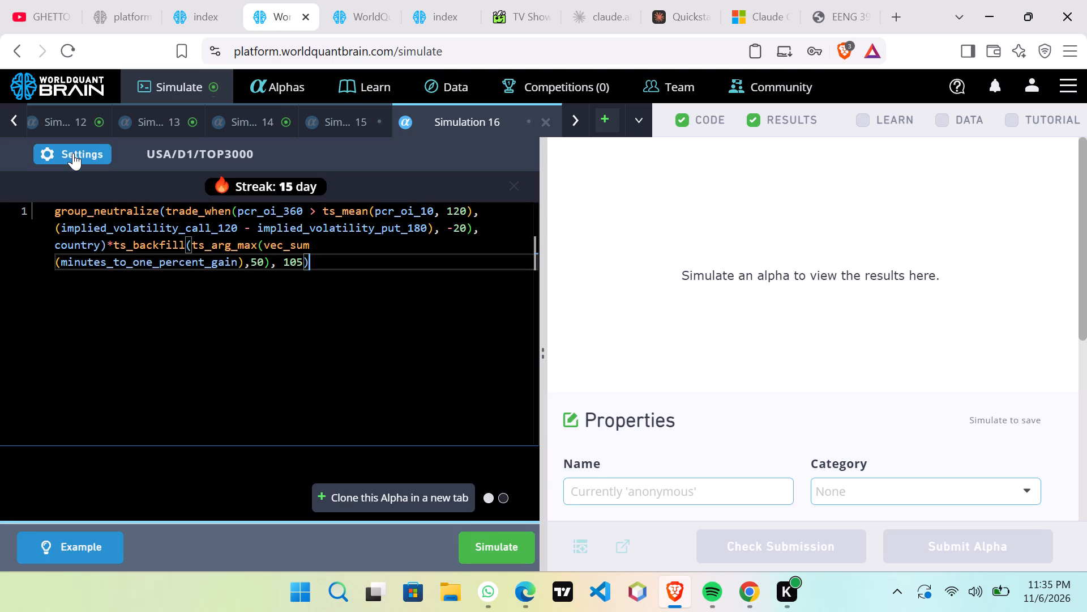
Consult Simulation 12's settings in Chrome, return to Brave, set Simulation 16's neutralization to None and decay to 41, and simulate it.
drag(74, 154, 80, 154)
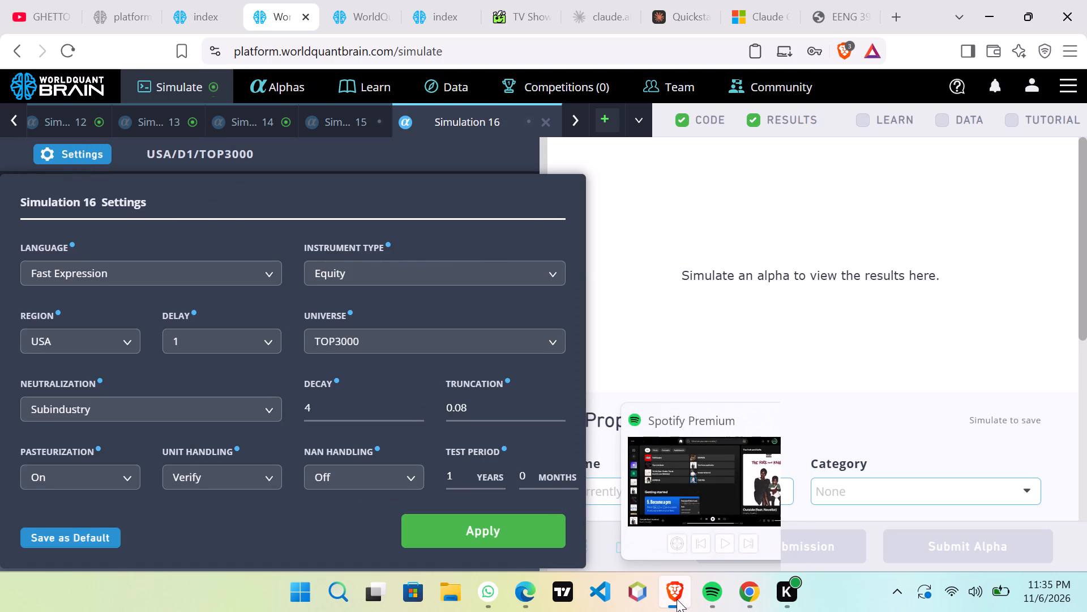
click(761, 605)
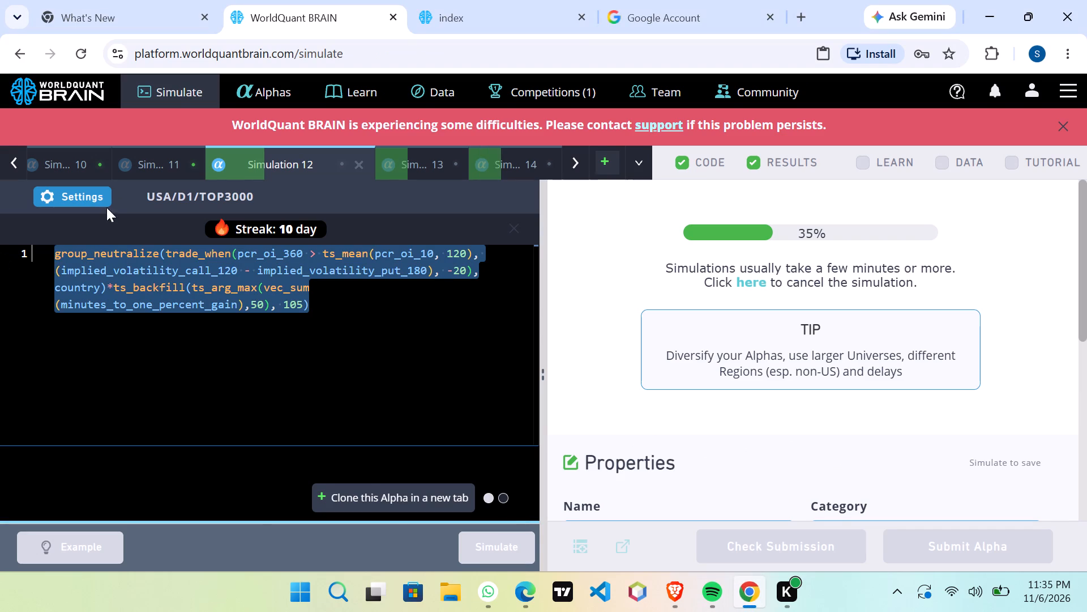
click(104, 206)
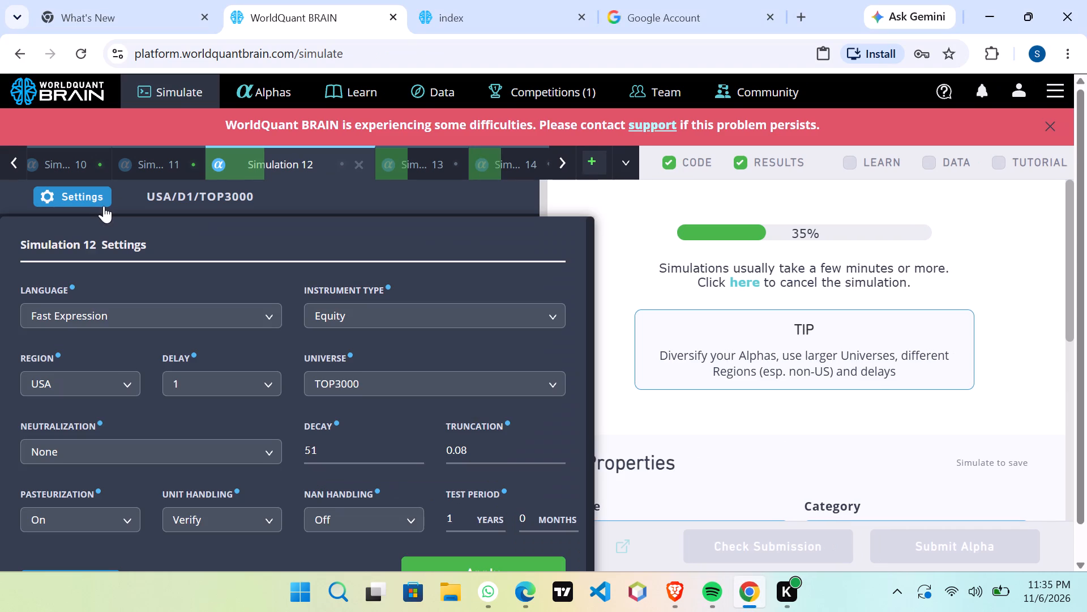
click(104, 206)
click(89, 197)
click(666, 590)
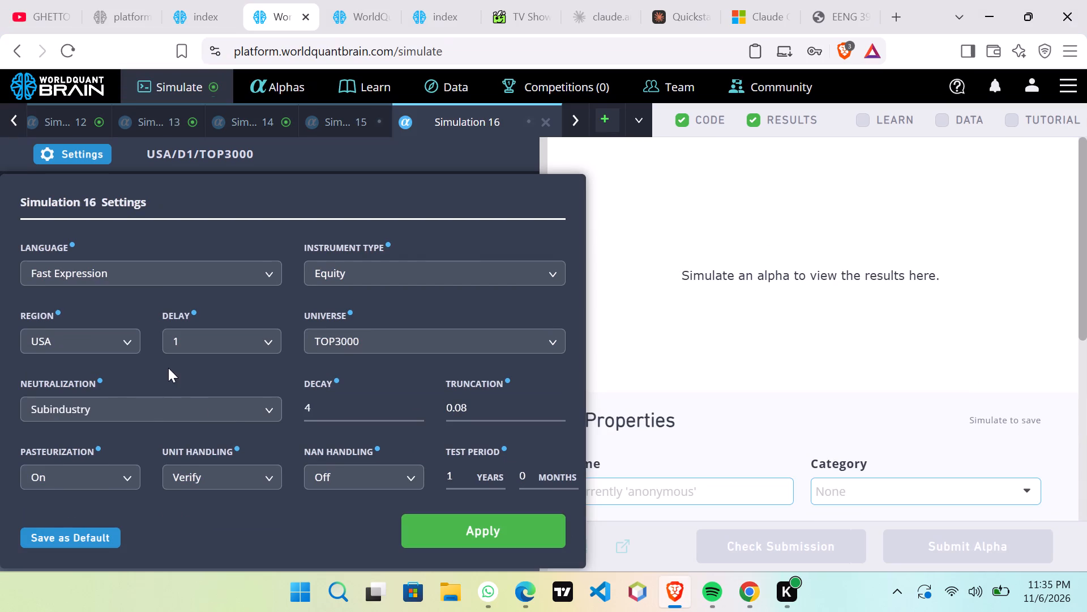
click(141, 409)
click(128, 448)
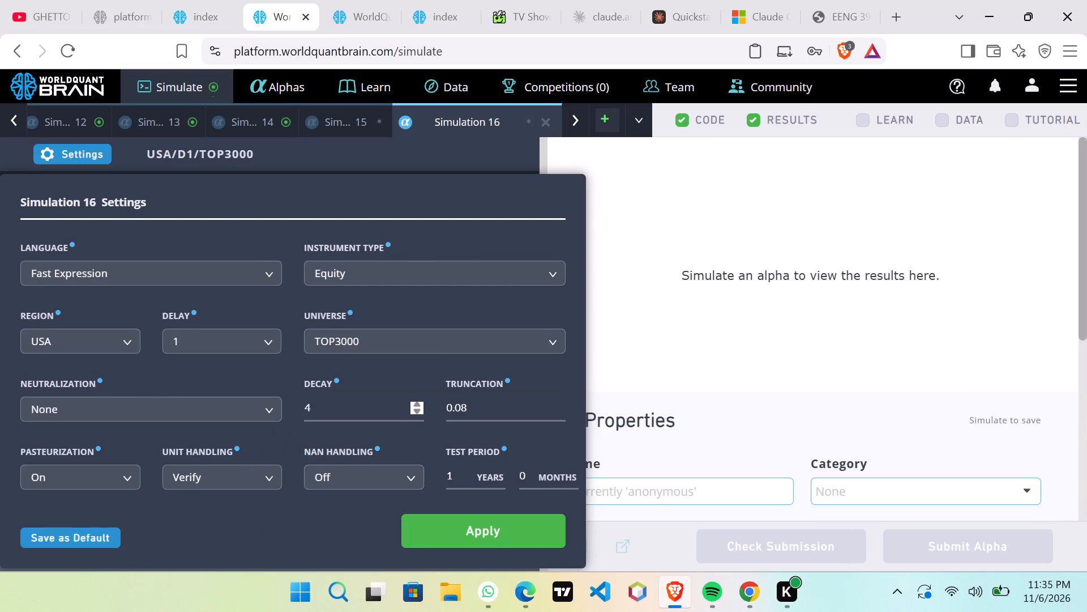
click(327, 414)
key(BackSpace)
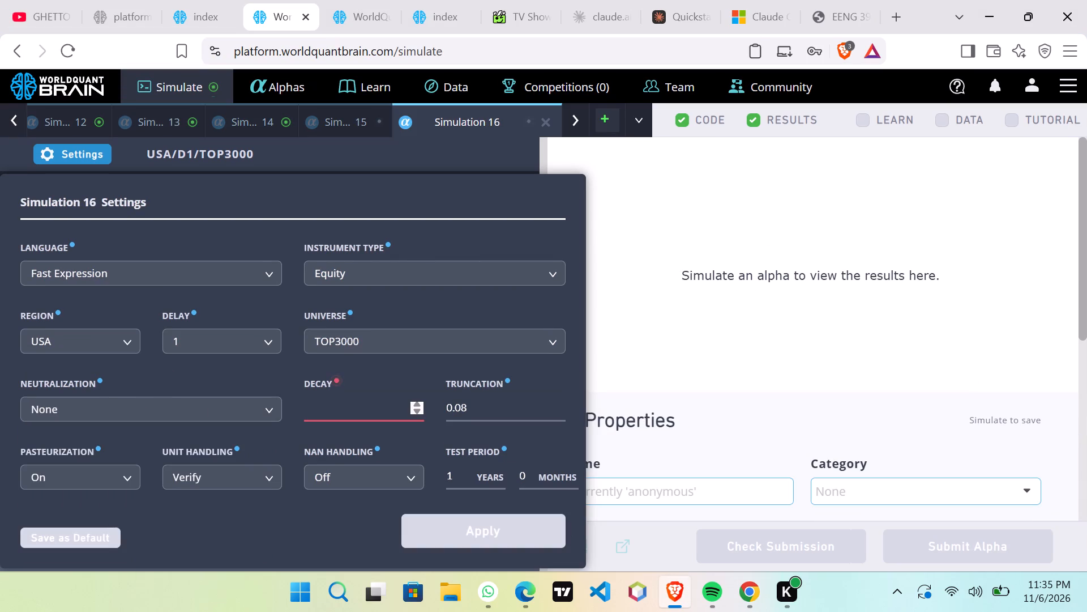
text(41)
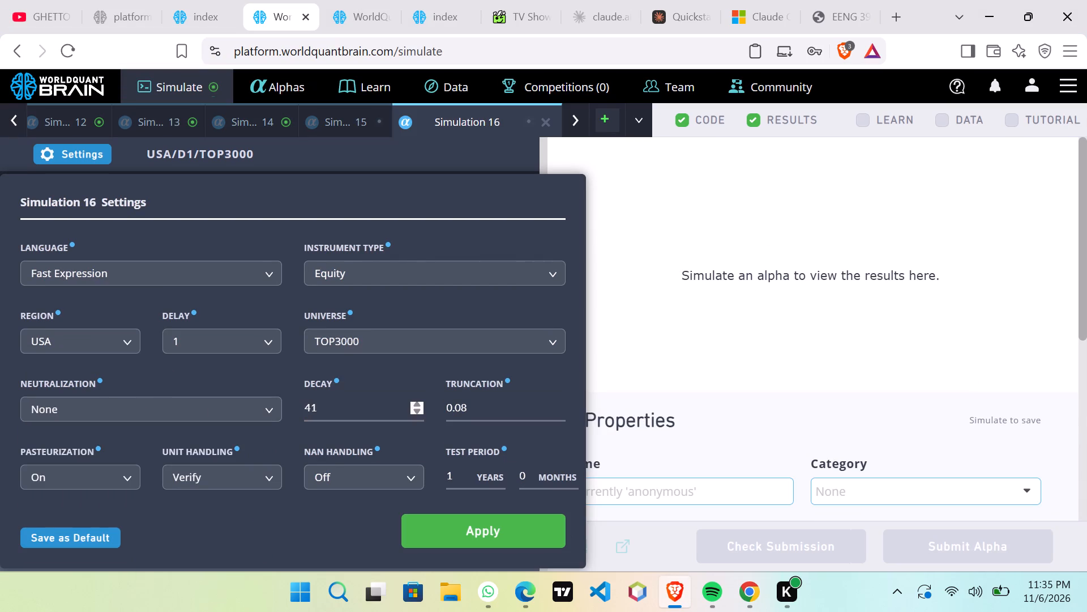
click(528, 538)
click(515, 552)
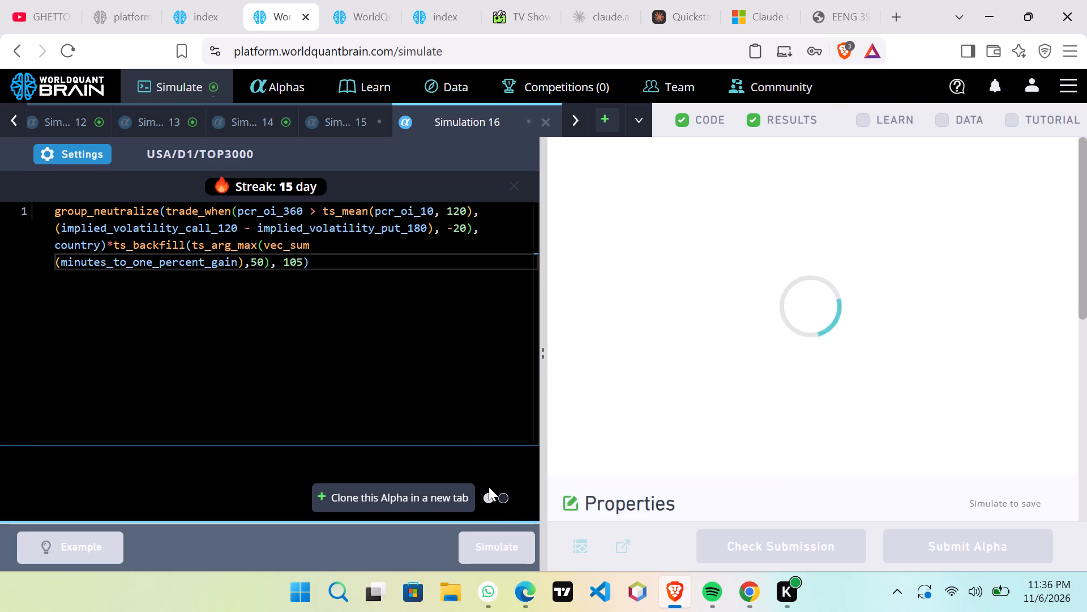
Reveal Simulation 14's test-period results, review its yearly stats, try to submit the alpha and expand the failed test details.
click(250, 127)
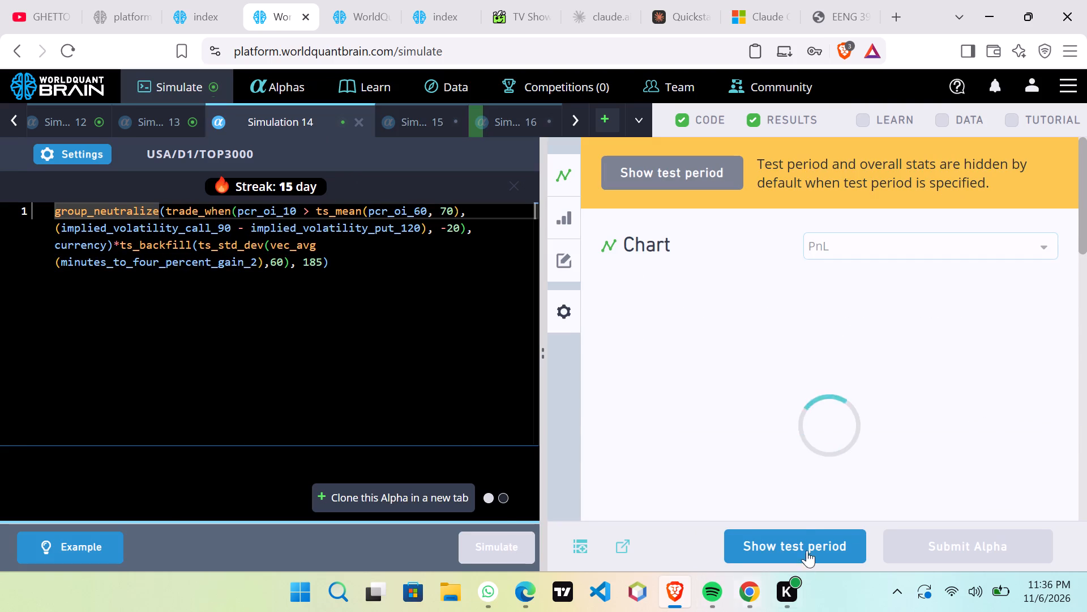
click(807, 530)
scroll(806, 397, down, 9)
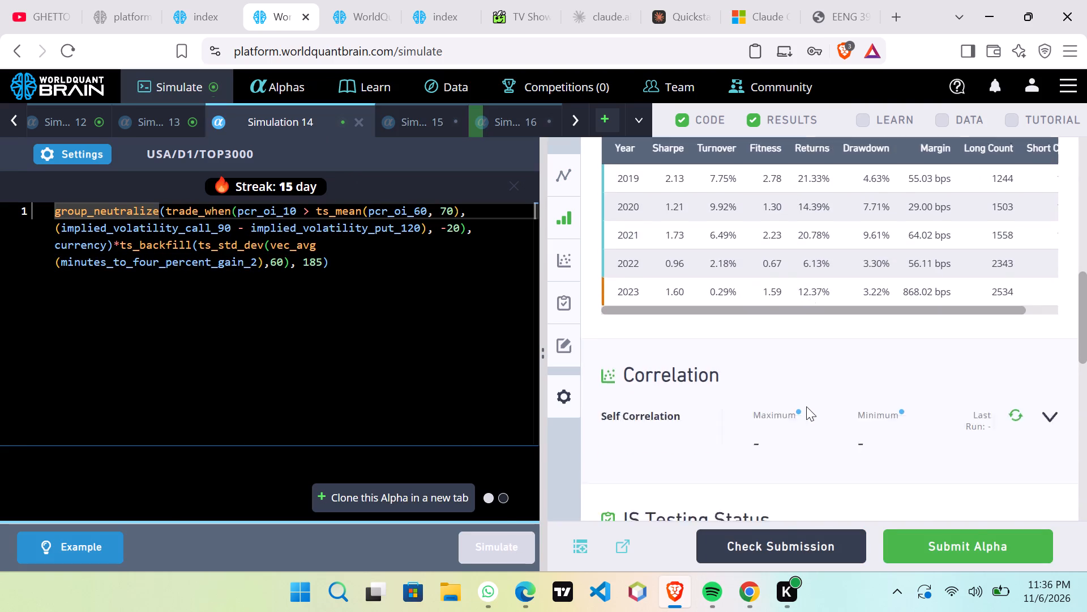
scroll(806, 406, down, 5)
scroll(806, 406, up, 8)
scroll(819, 423, down, 2)
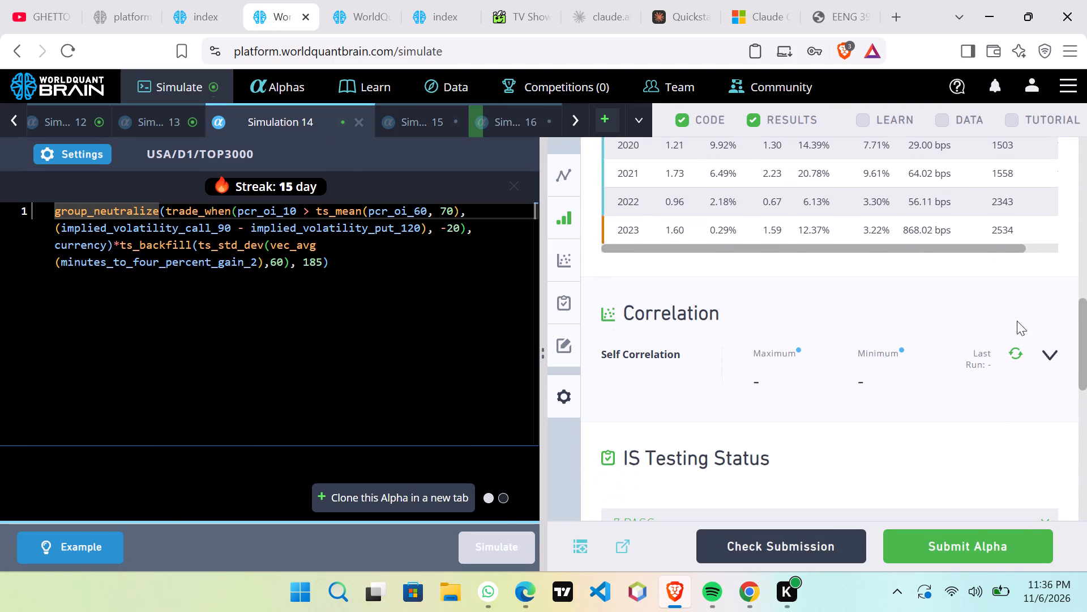
click(1011, 544)
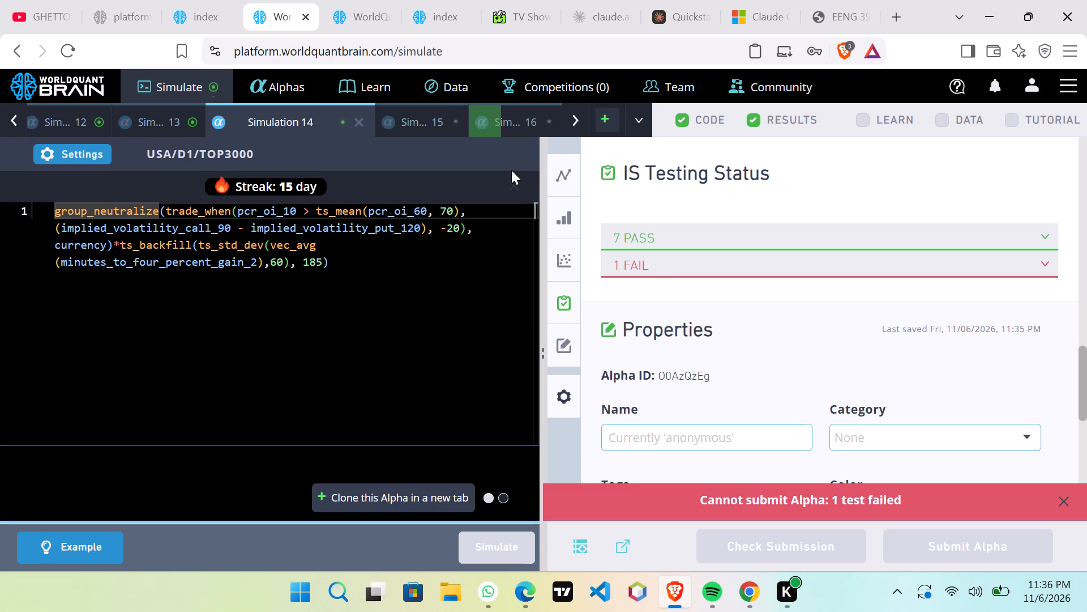
click(655, 265)
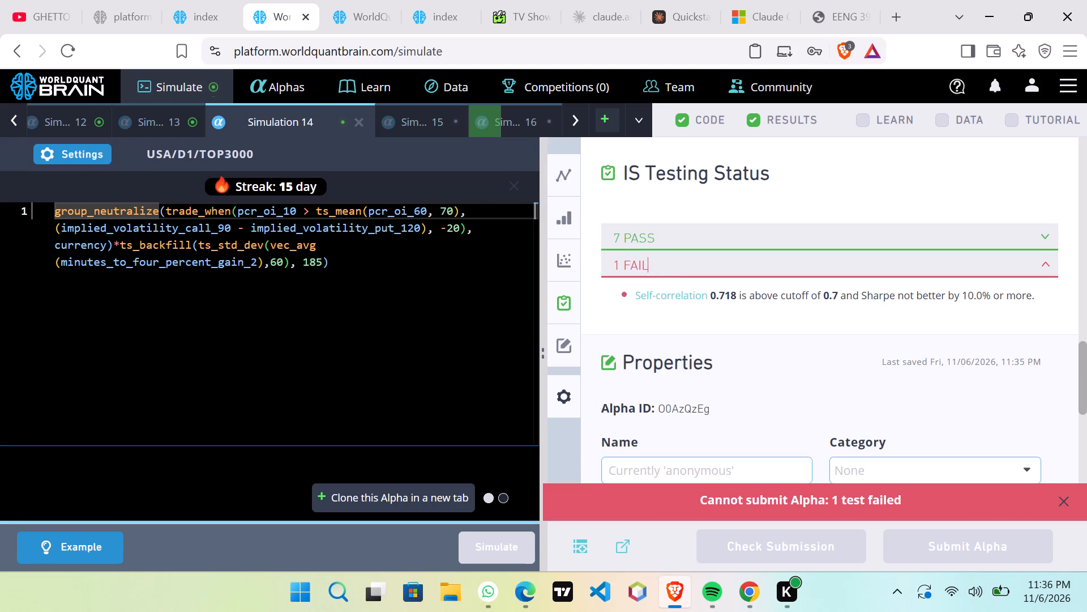
Reveal Simulation 13's test-period results, try to submit its alpha and expand the failed test details.
click(182, 122)
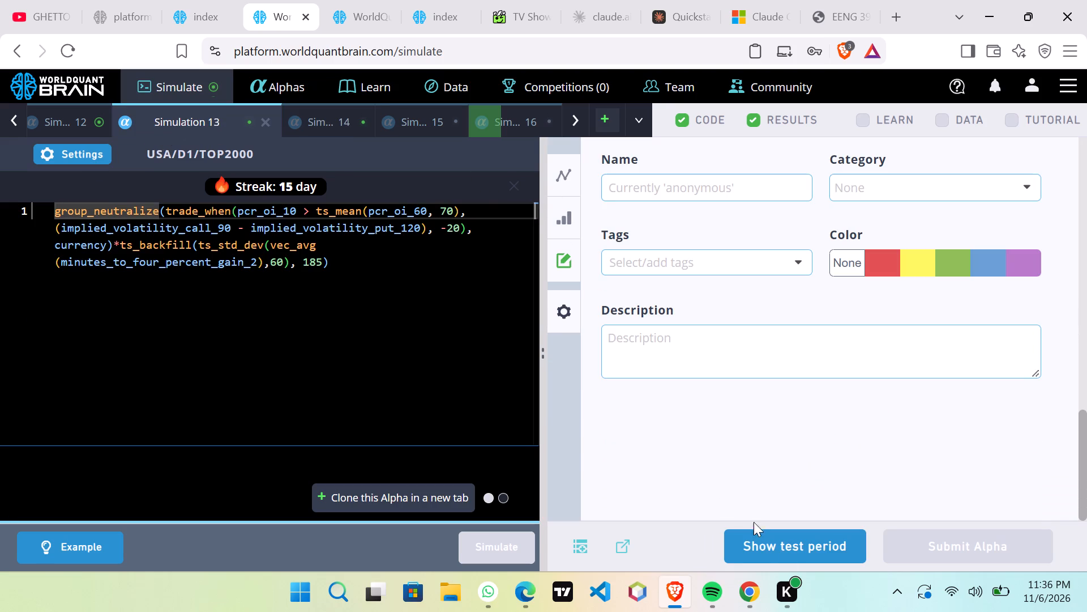
click(782, 546)
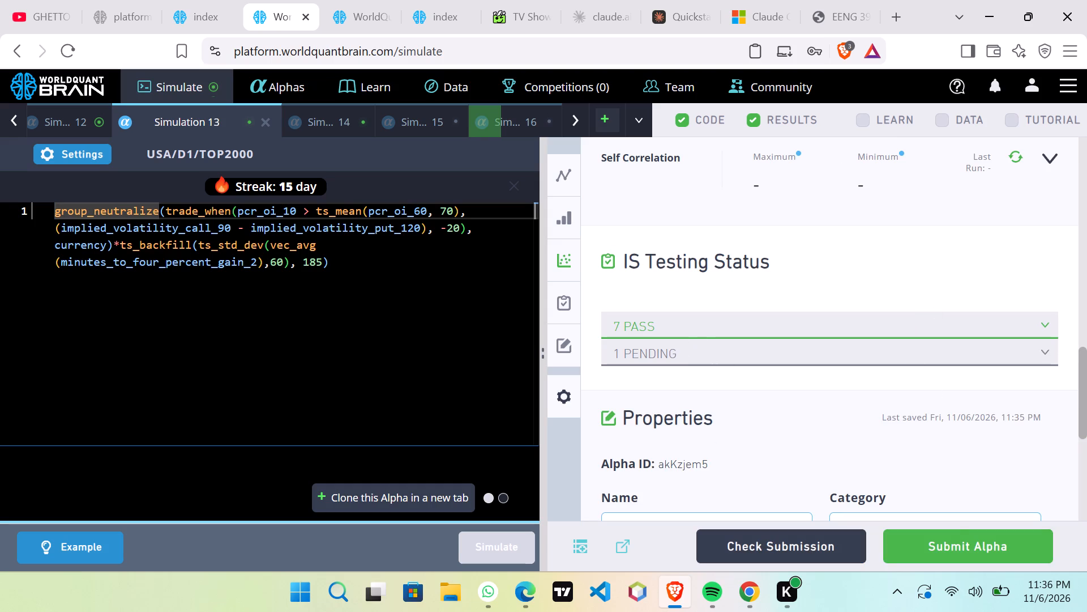
click(969, 556)
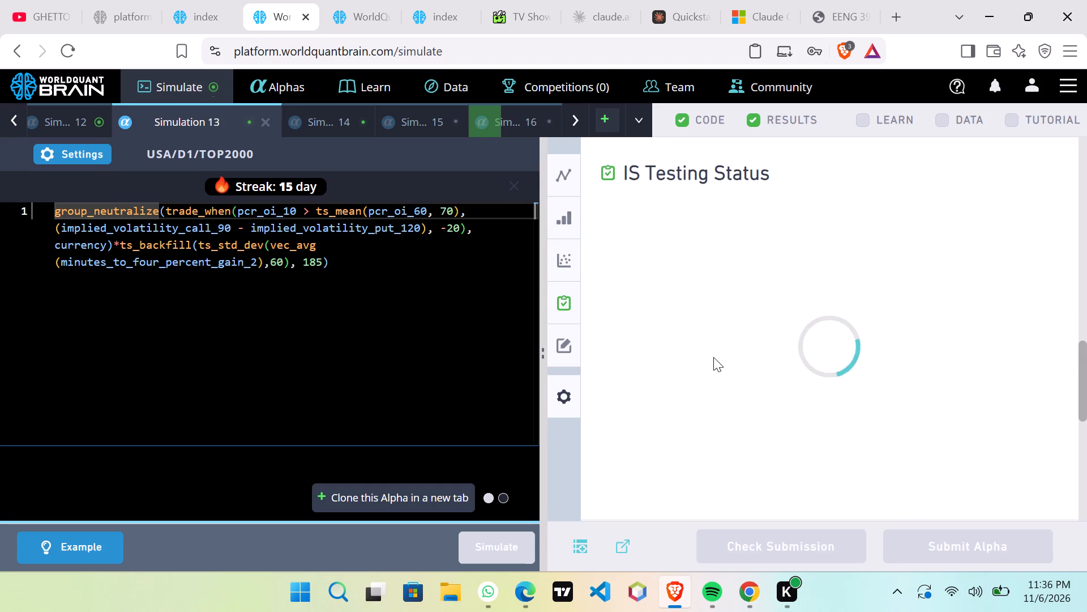
scroll(697, 371, up, 9)
scroll(703, 390, down, 2)
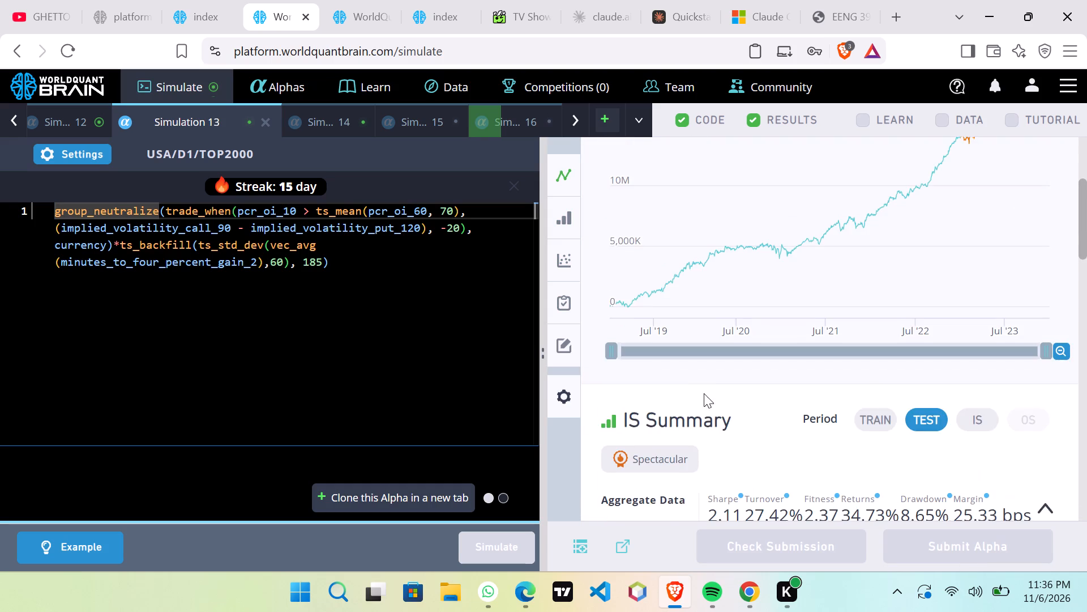
scroll(704, 393, down, 11)
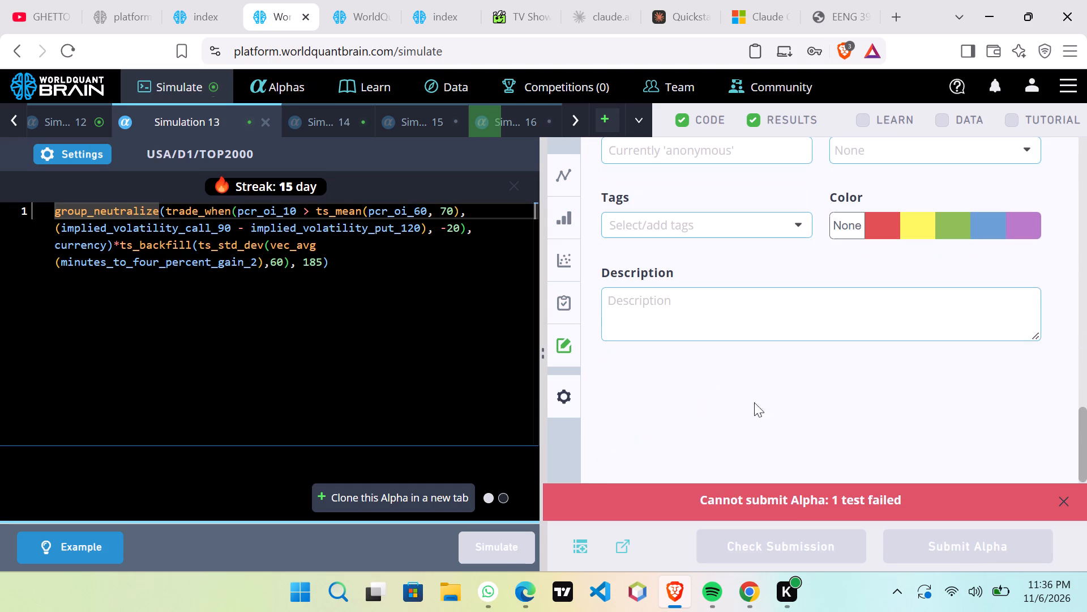
scroll(742, 405, up, 3)
click(716, 228)
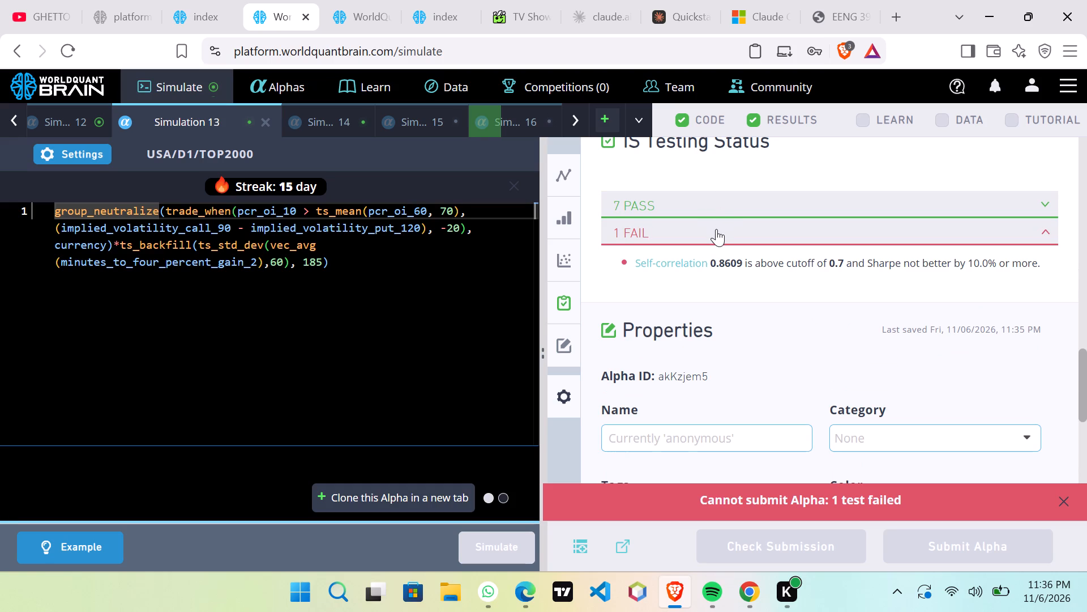
Reveal Simulation 12's test-period results, try to submit its alpha and expand the failed test details.
click(91, 117)
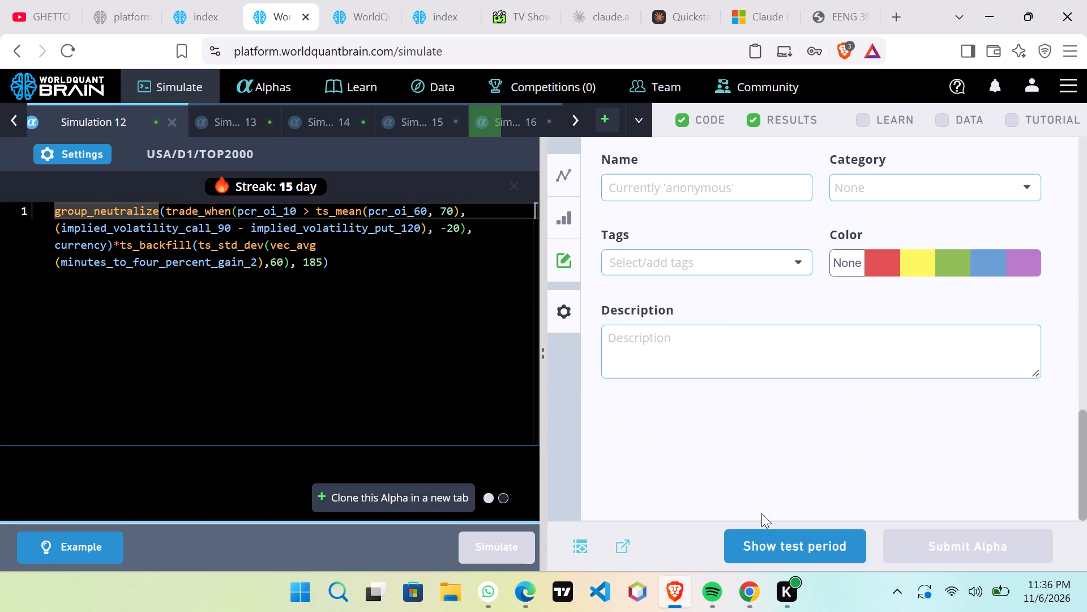
click(769, 536)
click(958, 558)
scroll(821, 402, up, 5)
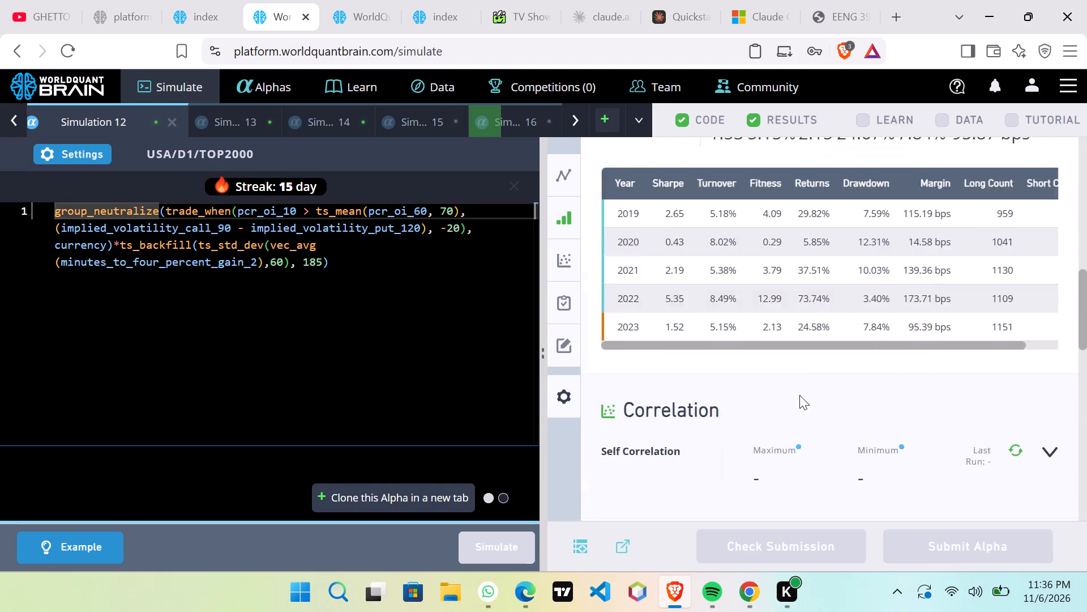
scroll(799, 395, up, 4)
scroll(796, 397, down, 8)
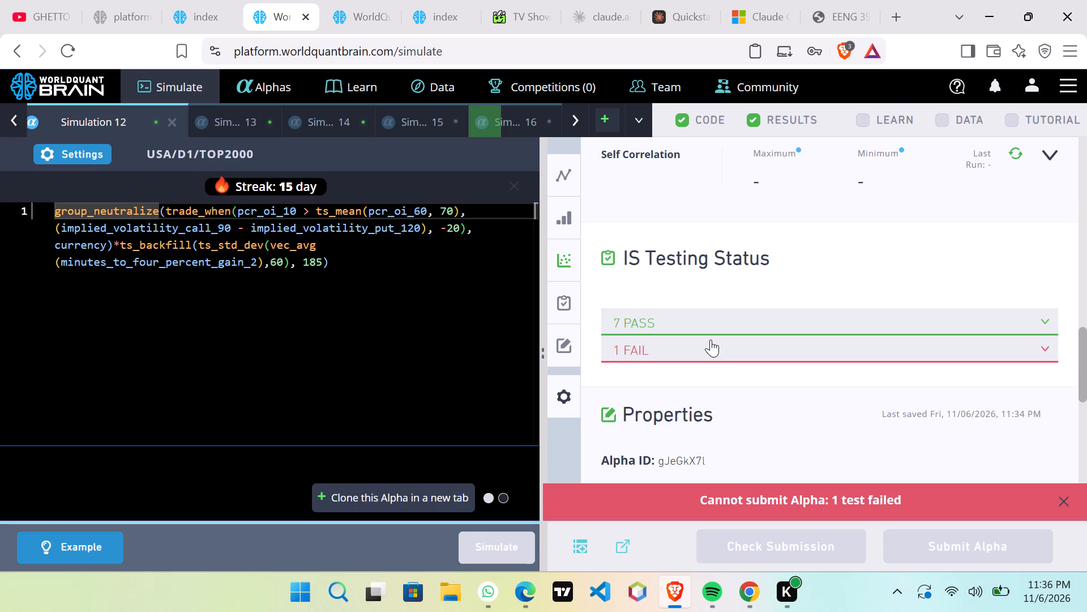
click(721, 345)
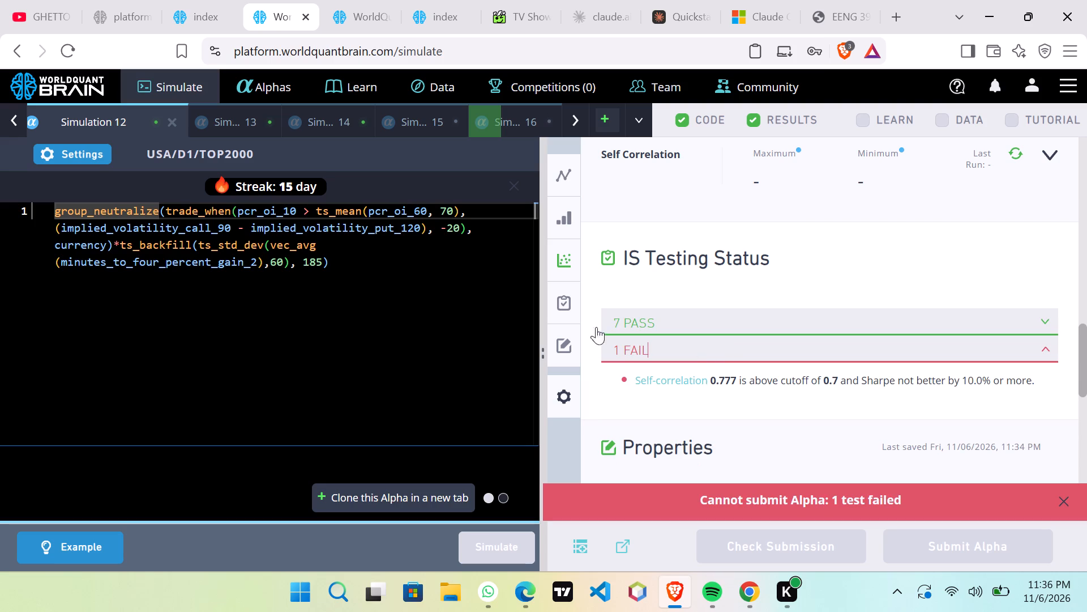
Clone Simulation 12's alpha, set its decay to 180 and simulate it.
click(413, 500)
click(105, 151)
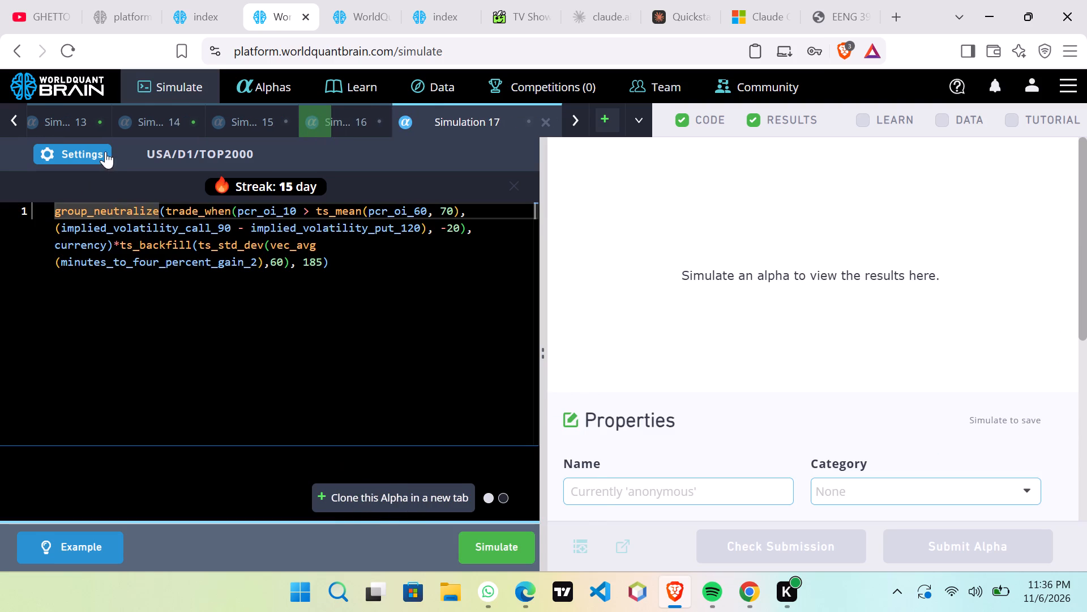
click(378, 407)
scroll(378, 407, up, 9)
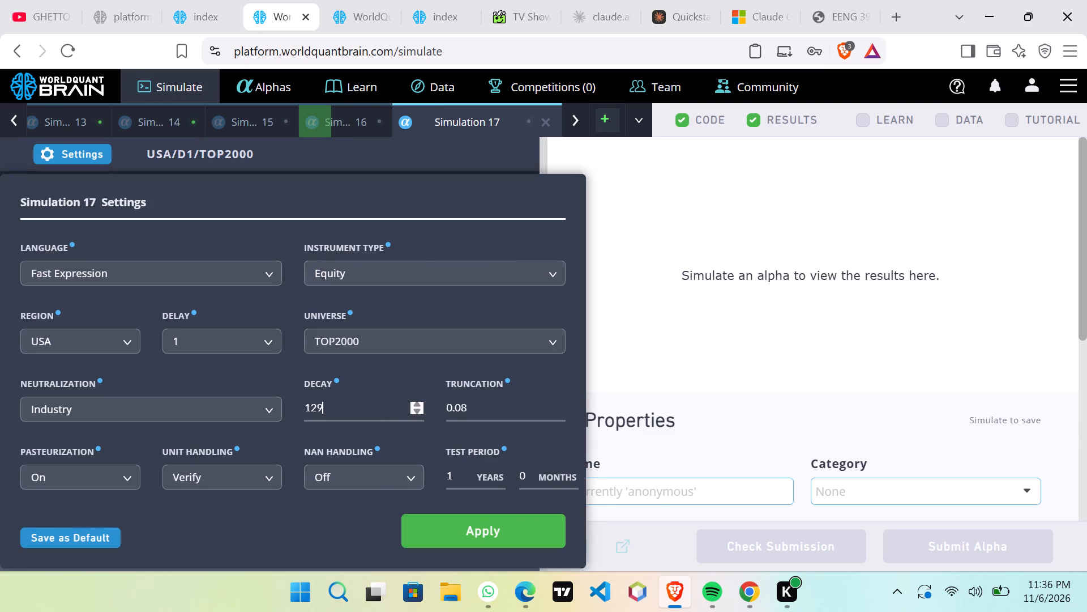
scroll(382, 402, up, 20)
scroll(382, 402, up, 10)
scroll(381, 407, up, 19)
scroll(373, 411, down, 1)
scroll(373, 411, up, 3)
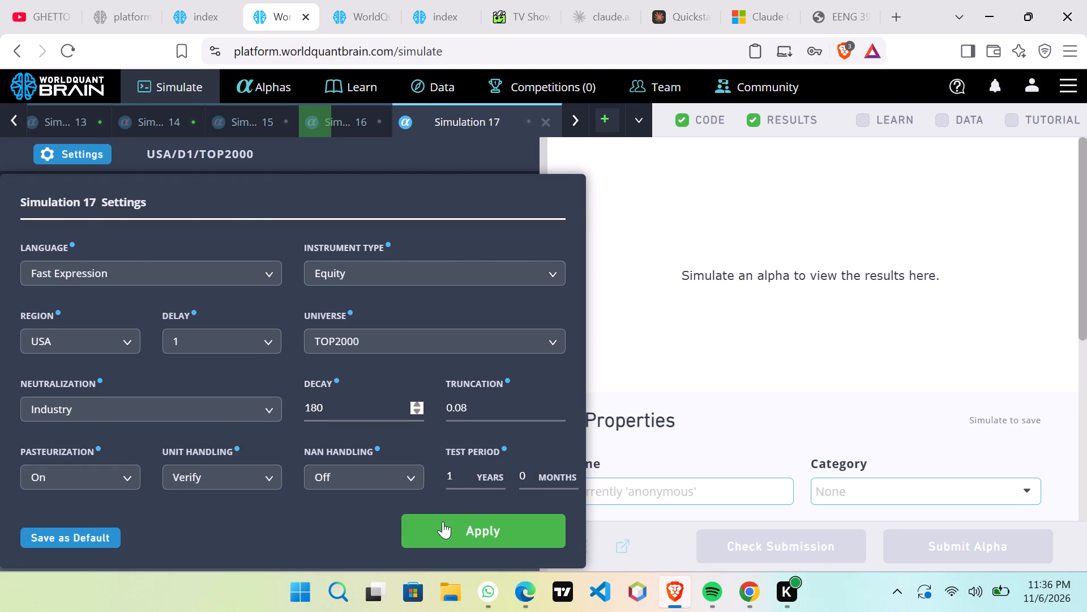
click(444, 522)
click(473, 547)
Clone Simulation 17's alpha, change its universe to TOP3000 and simulate it.
drag(420, 500, 405, 496)
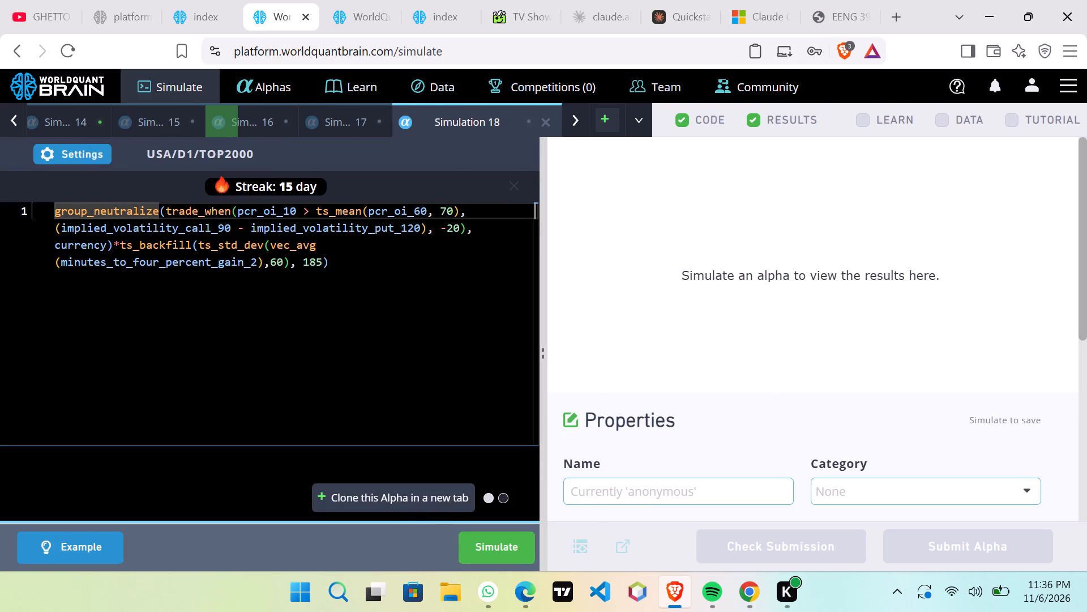
click(85, 147)
click(326, 342)
click(334, 369)
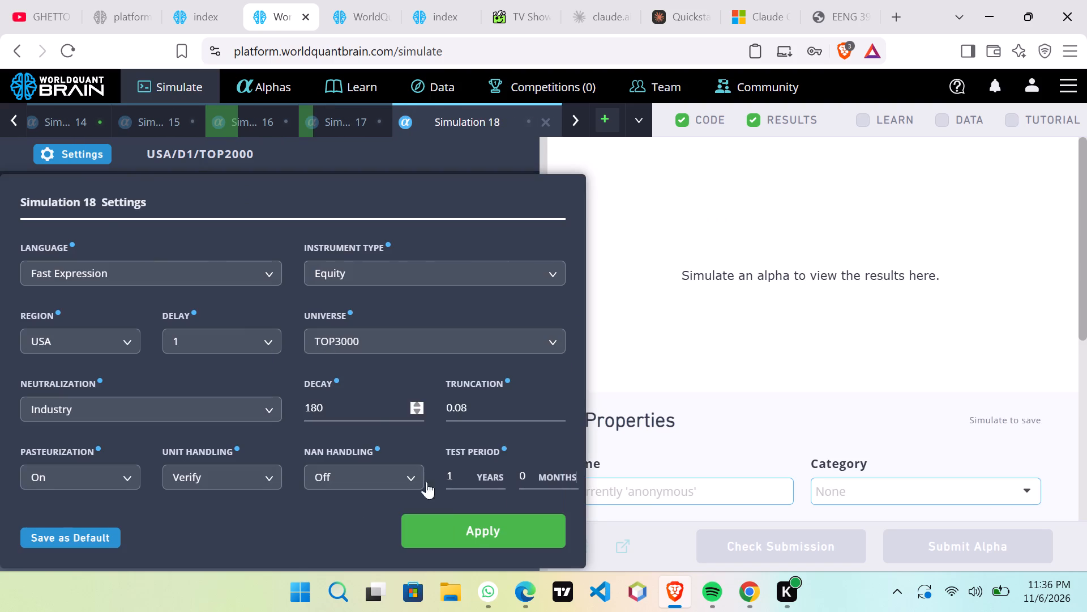
click(470, 538)
click(504, 543)
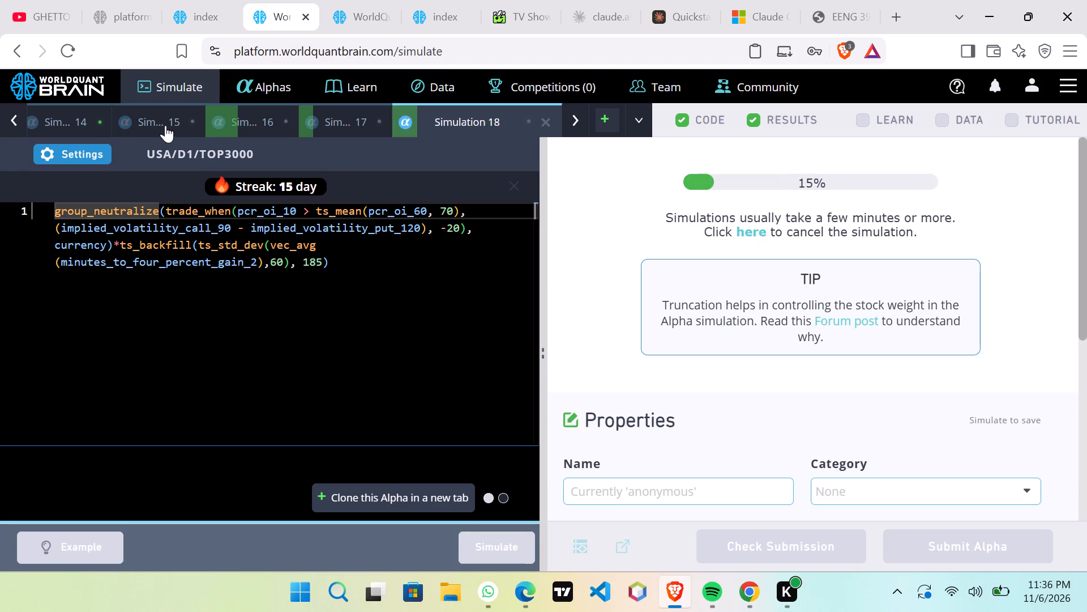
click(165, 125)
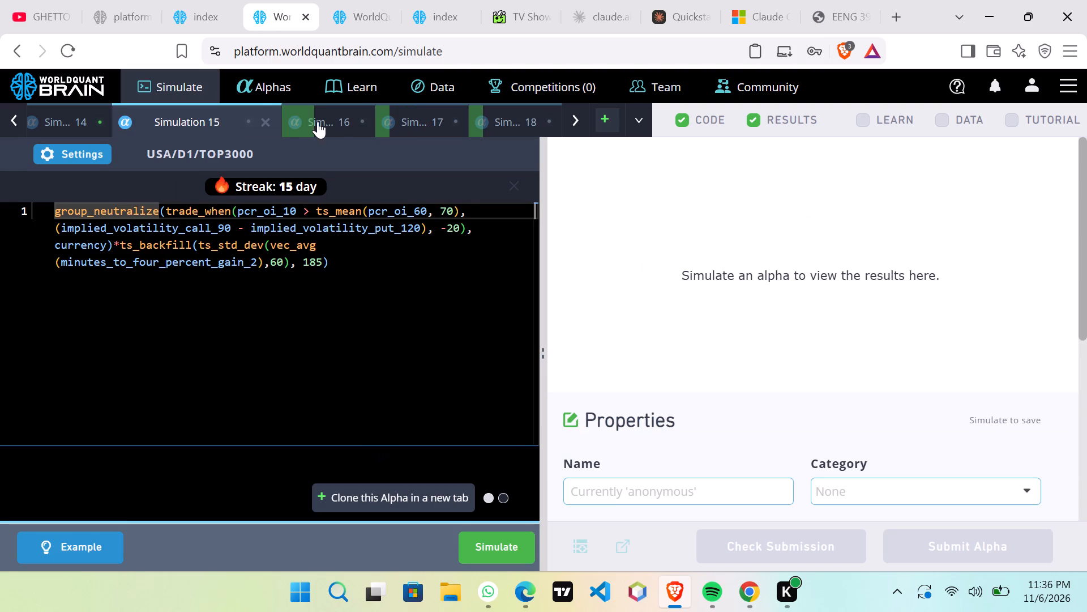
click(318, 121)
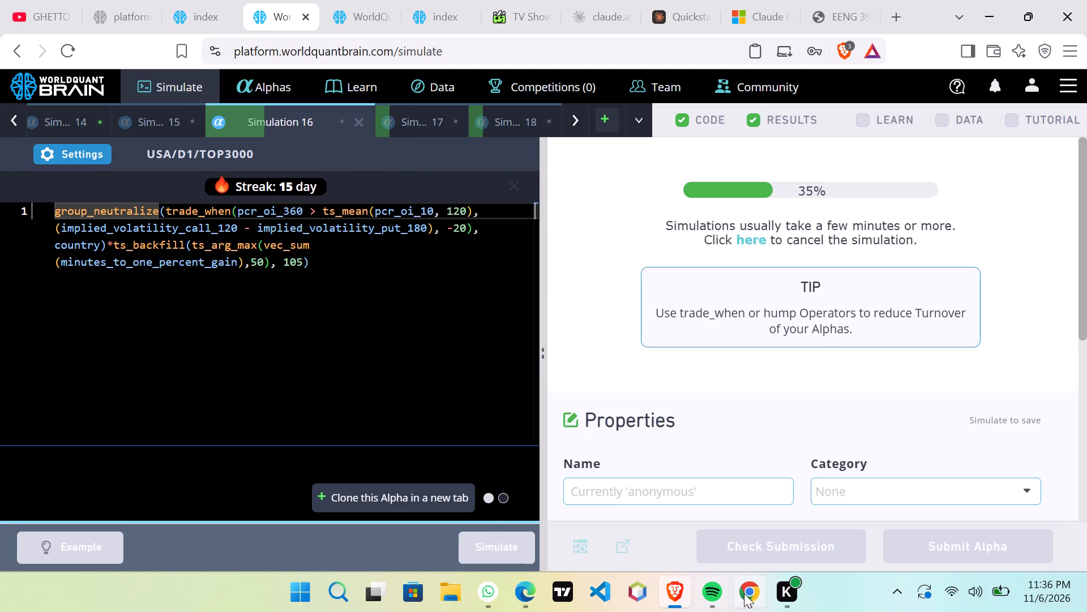
Switch to the Chrome session, reveal Simulation 12's test-period results, try to submit its alpha and expand the failed test details.
click(744, 593)
click(756, 547)
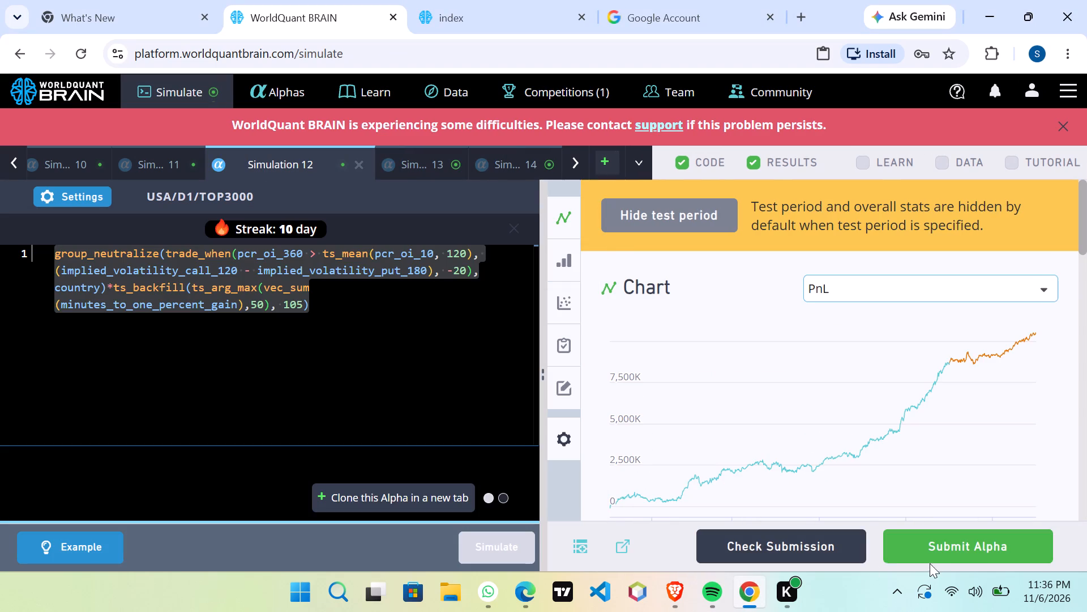
click(942, 550)
scroll(727, 411, down, 2)
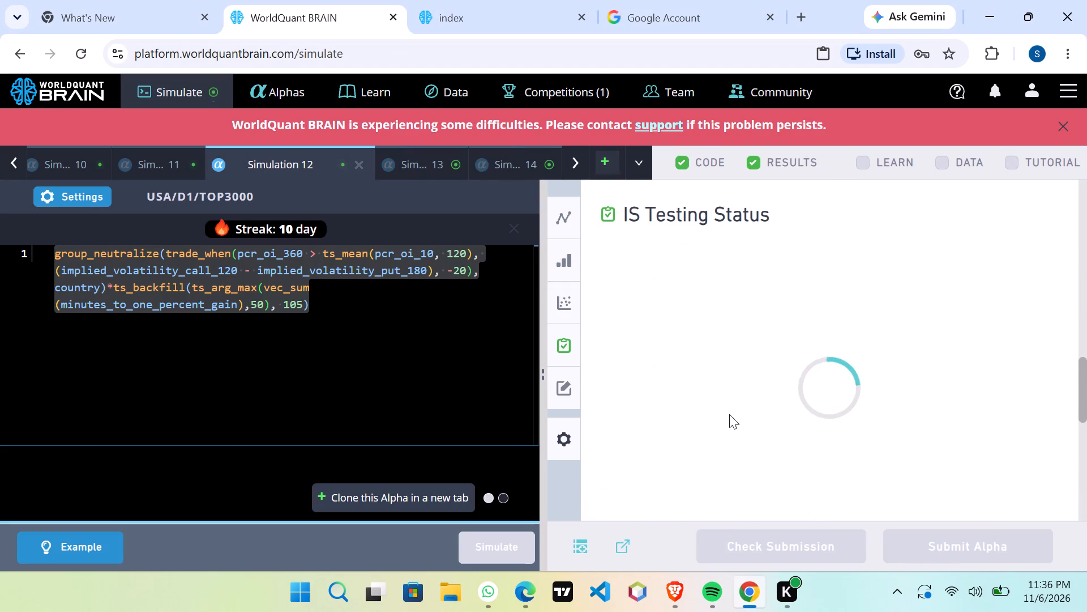
scroll(729, 414, down, 8)
scroll(725, 418, up, 5)
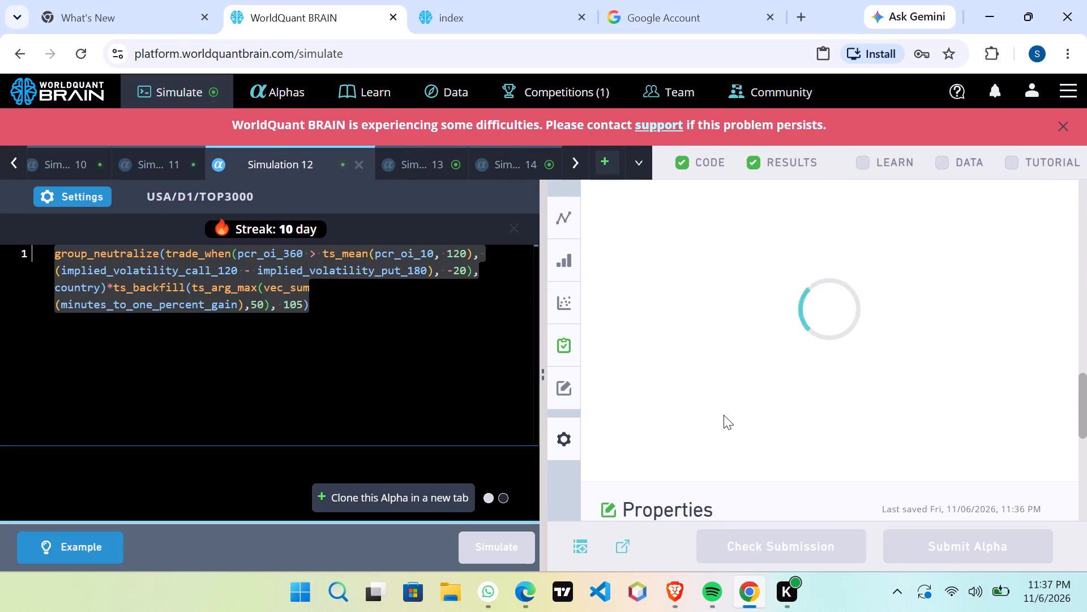
click(677, 223)
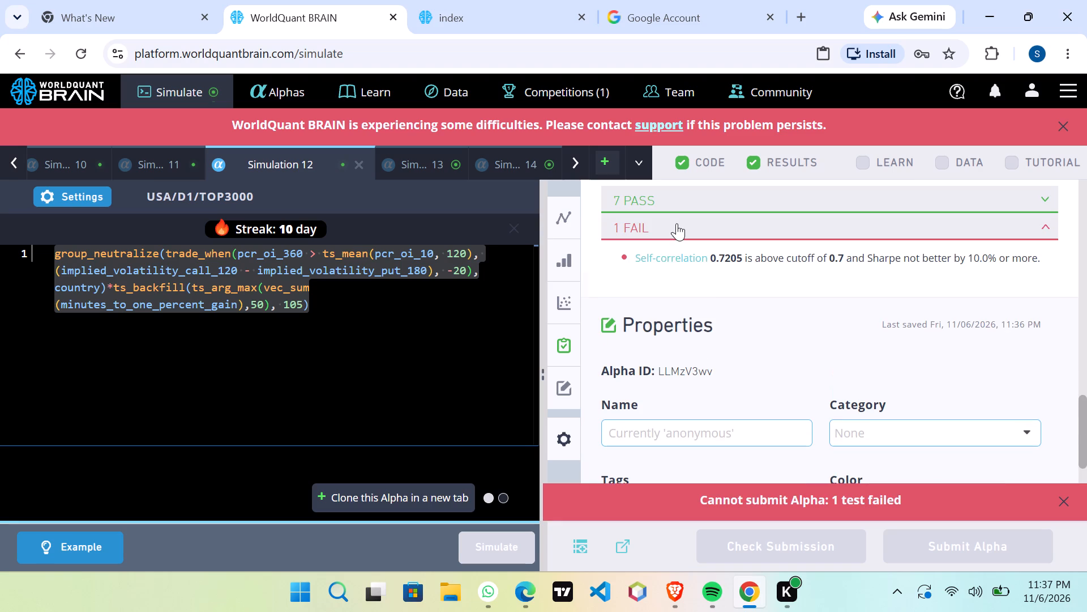
Open Simulation 13, reveal its test-period results, try to submit its alpha and check the failed test entry.
click(432, 184)
click(433, 169)
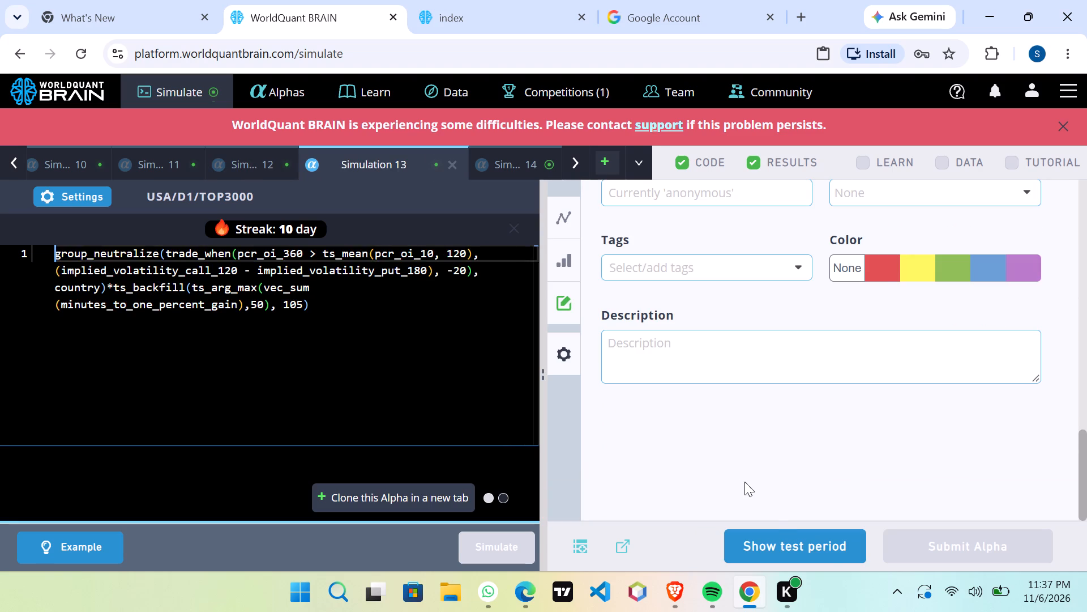
click(780, 533)
click(911, 556)
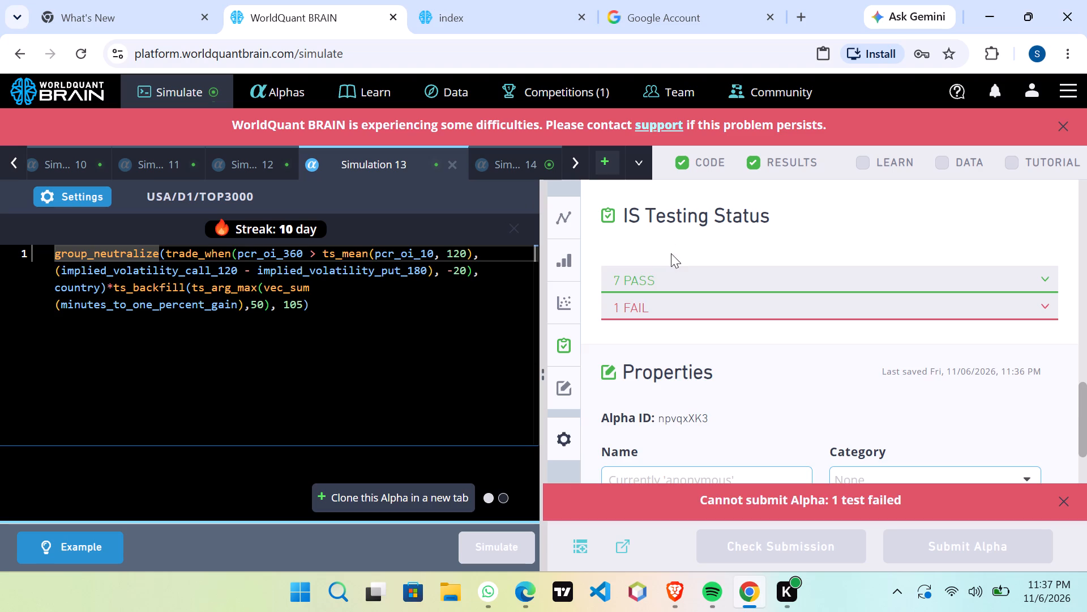
click(672, 301)
click(671, 301)
Open Simulation 14, reveal its test-period results, try to submit its alpha and expand the failed test details.
click(513, 168)
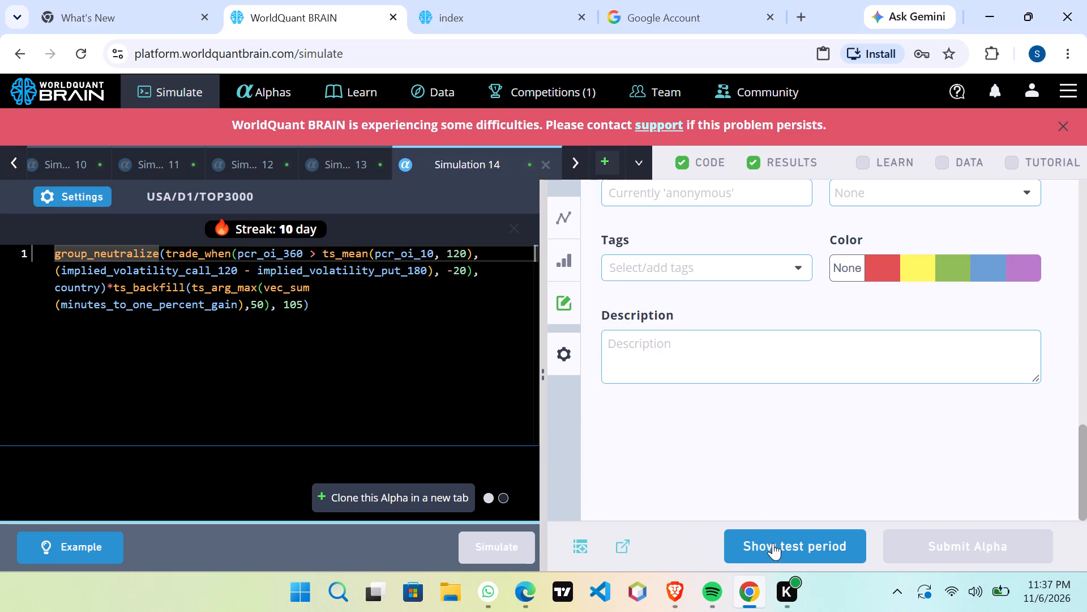
click(773, 543)
click(705, 347)
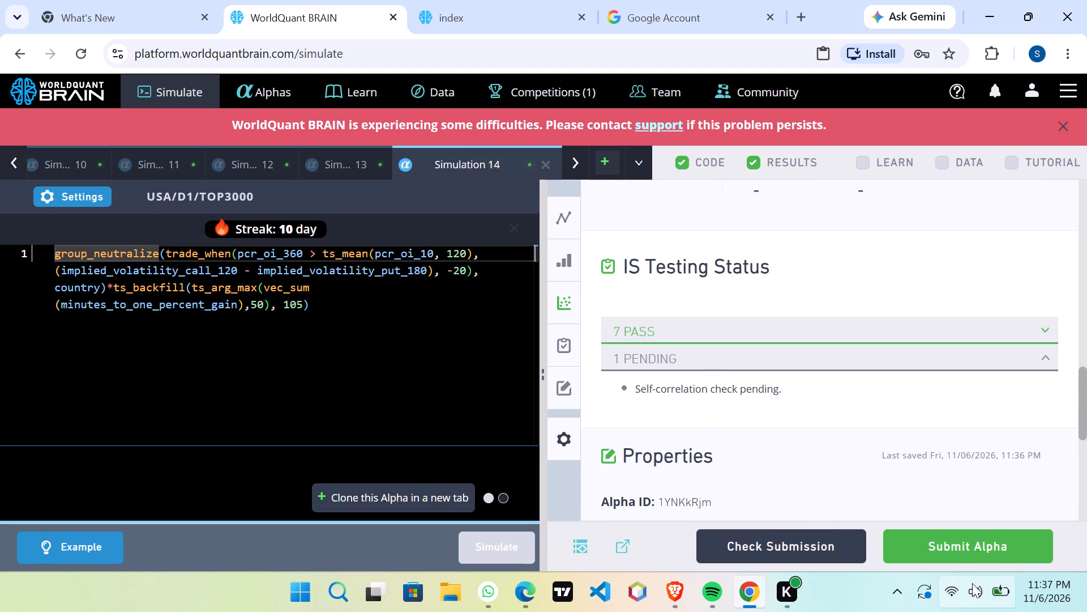
drag(966, 526, 961, 524)
click(951, 541)
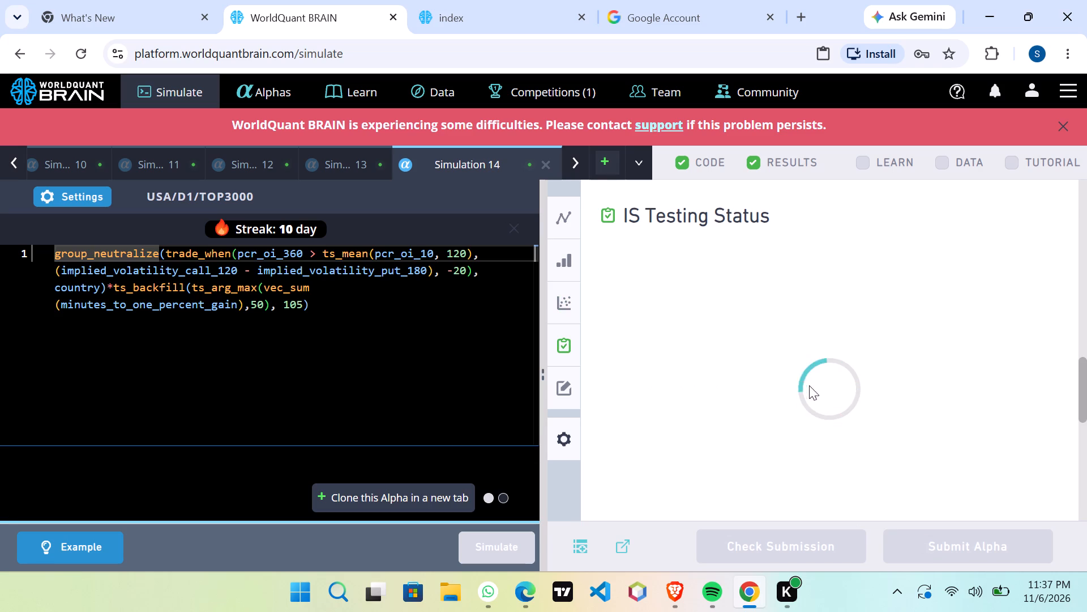
drag(773, 217, 700, 222)
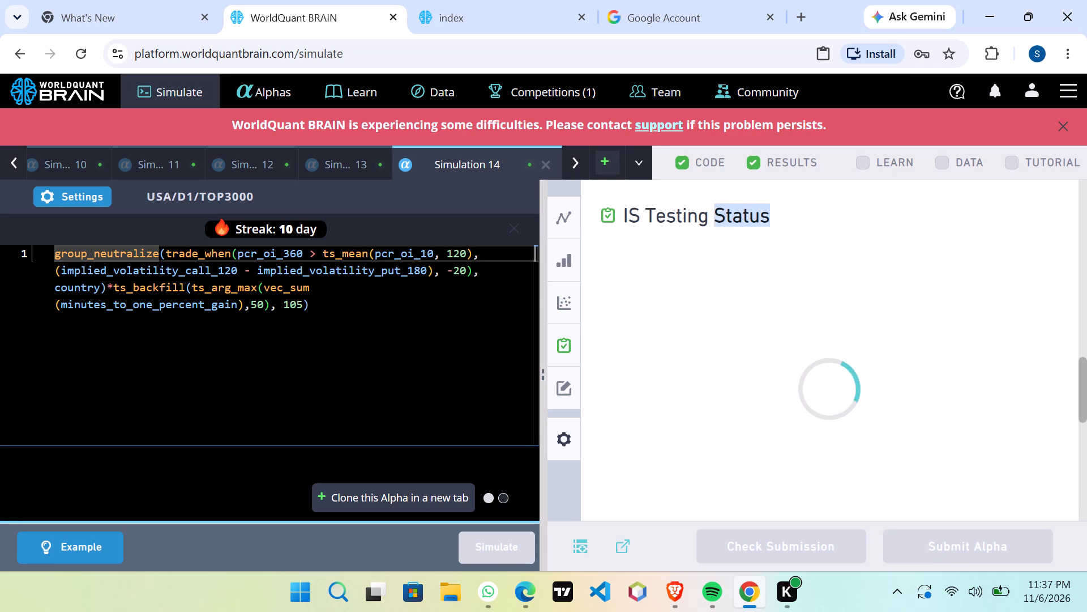
drag(700, 222, 604, 225)
right_click(644, 221)
click(621, 215)
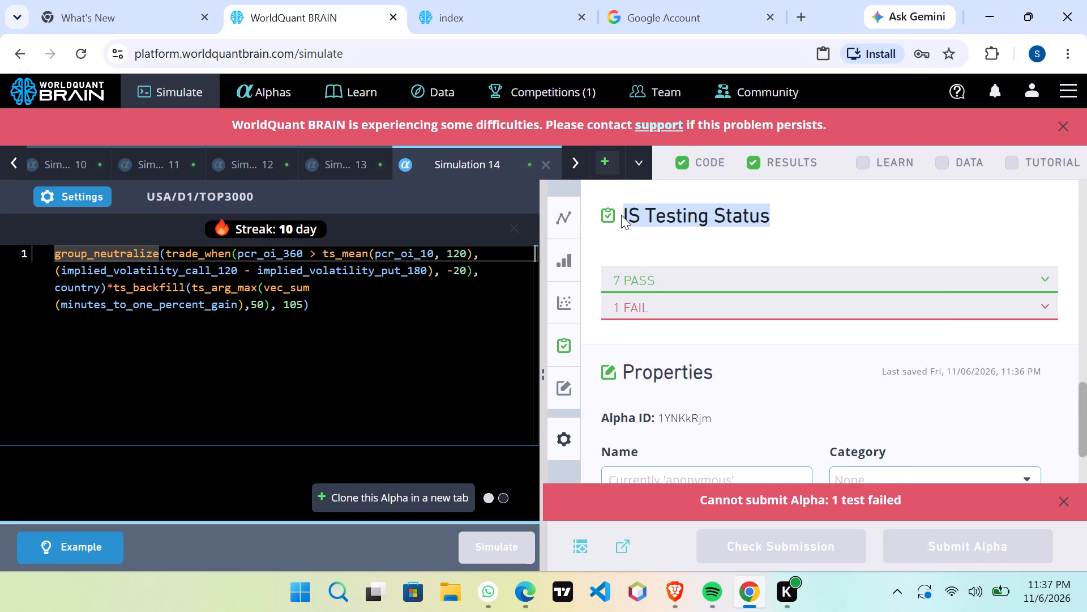
click(636, 313)
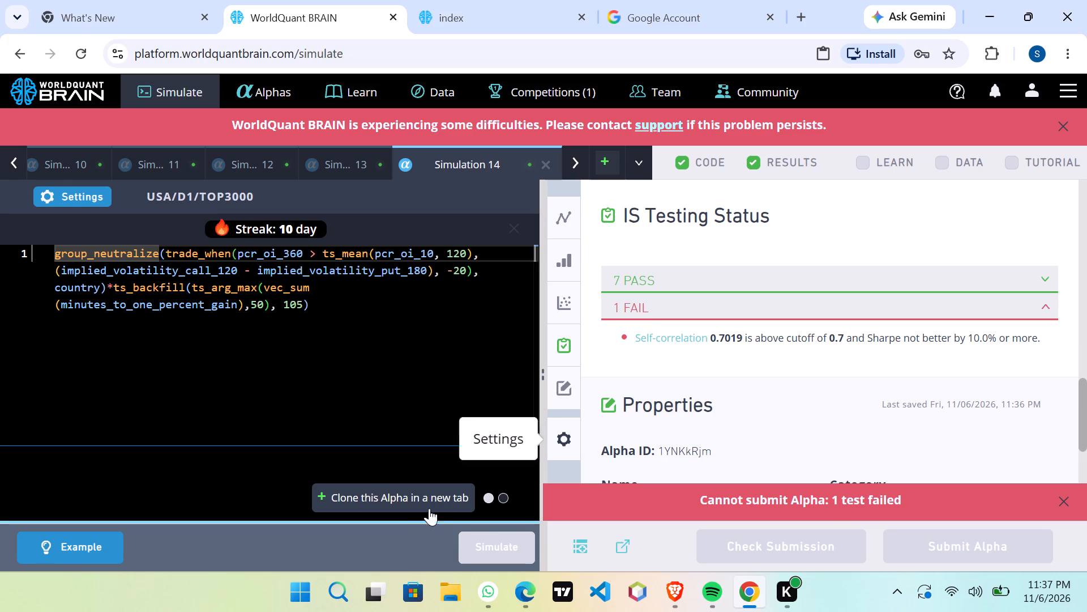
Clone Simulation 14's alpha, set its decay to 16 and simulate it.
click(412, 512)
click(62, 203)
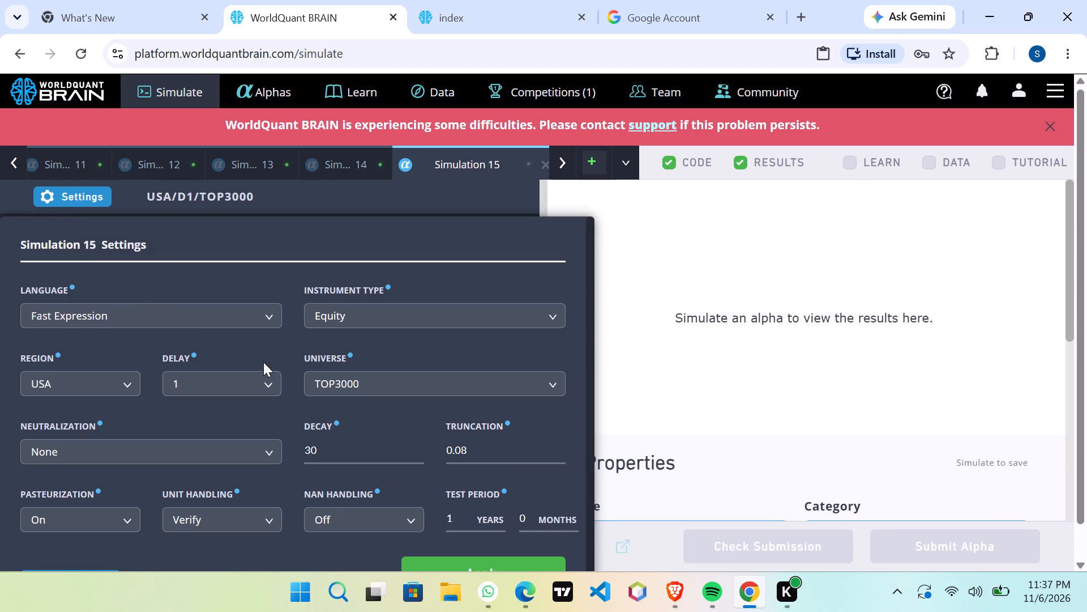
click(377, 441)
scroll(379, 443, down, 14)
click(490, 566)
click(494, 551)
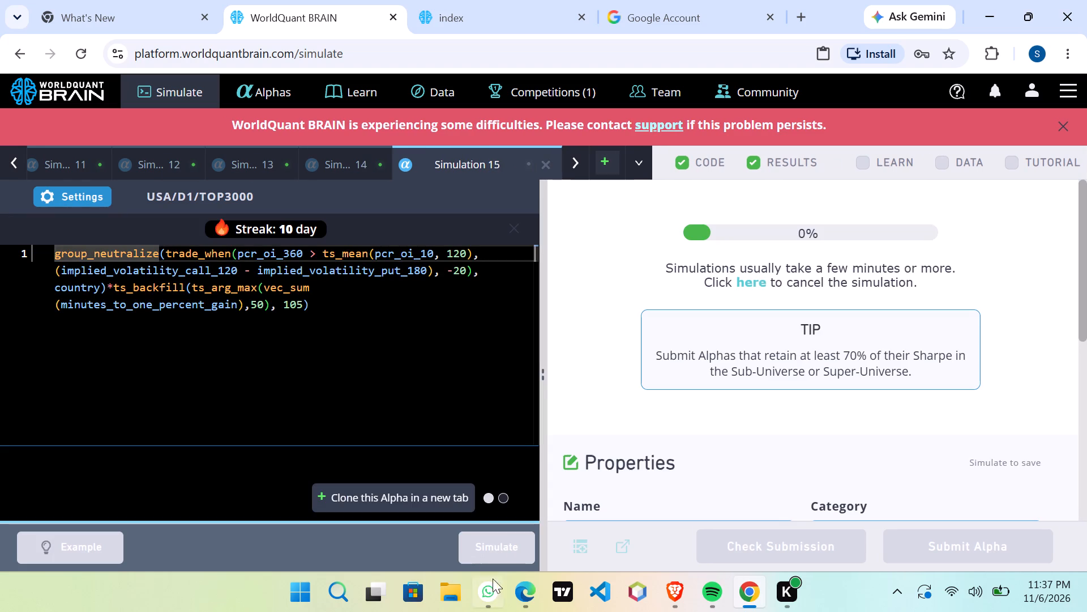
Switch to the Brave session, reveal Simulation 16's test-period results, try to submit its alpha and expand the failed test details.
click(670, 593)
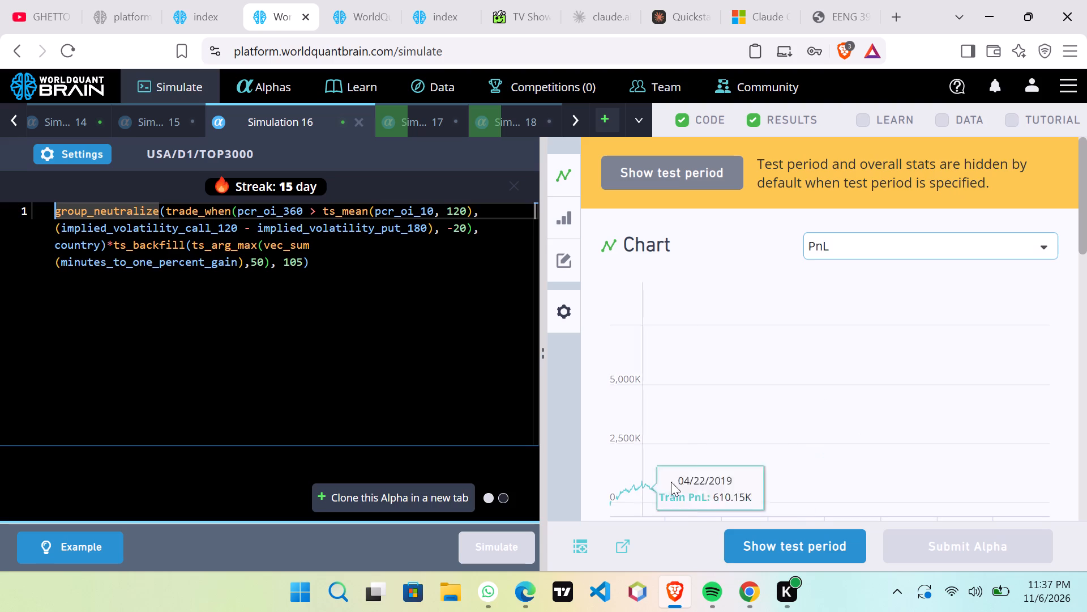
click(750, 546)
scroll(790, 470, down, 8)
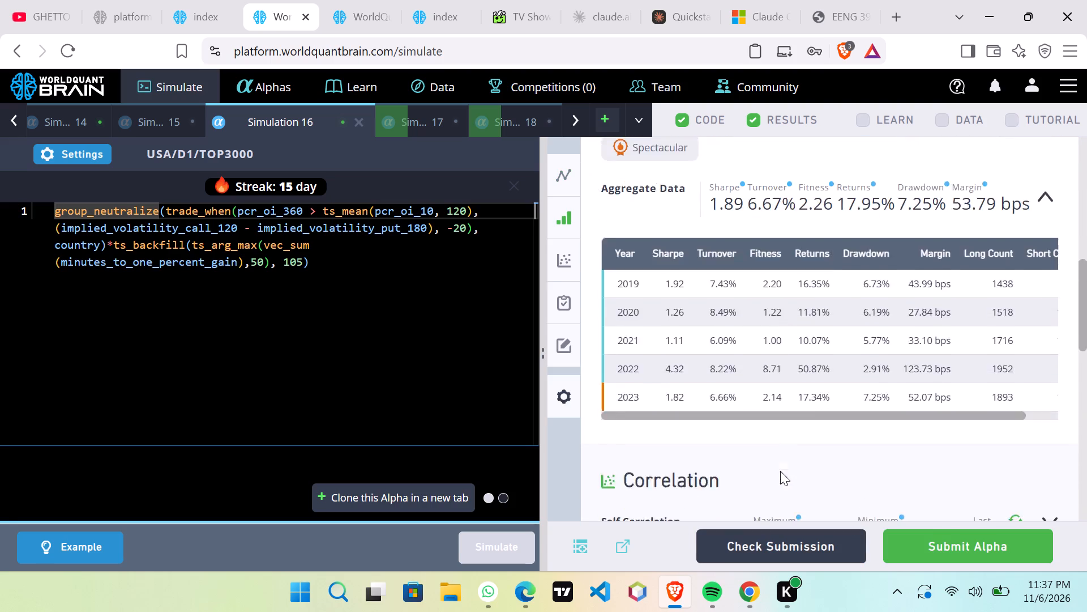
scroll(780, 471, down, 5)
scroll(757, 424, up, 6)
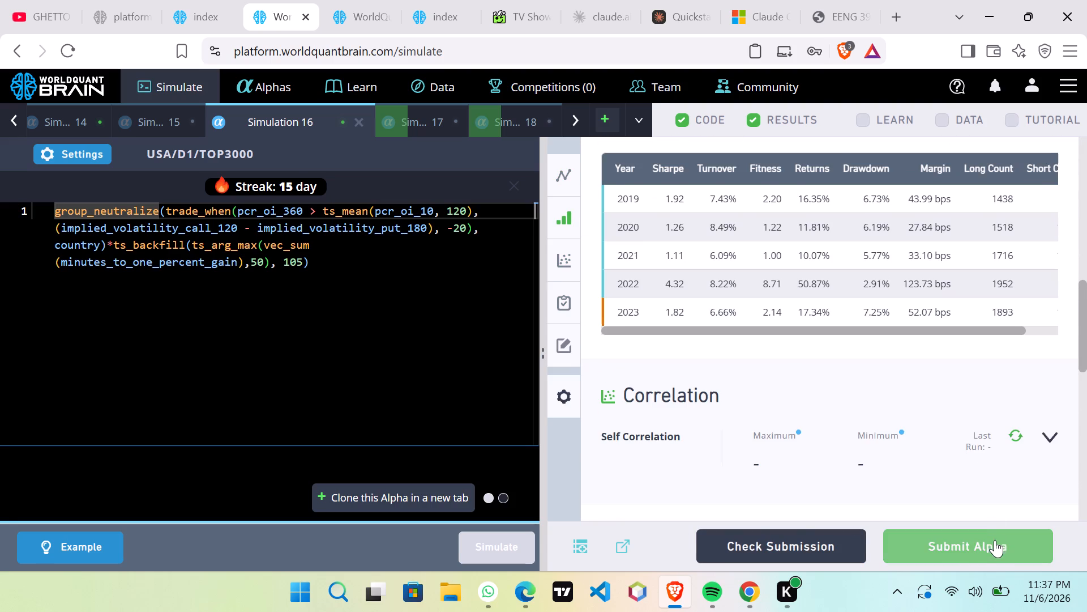
click(995, 541)
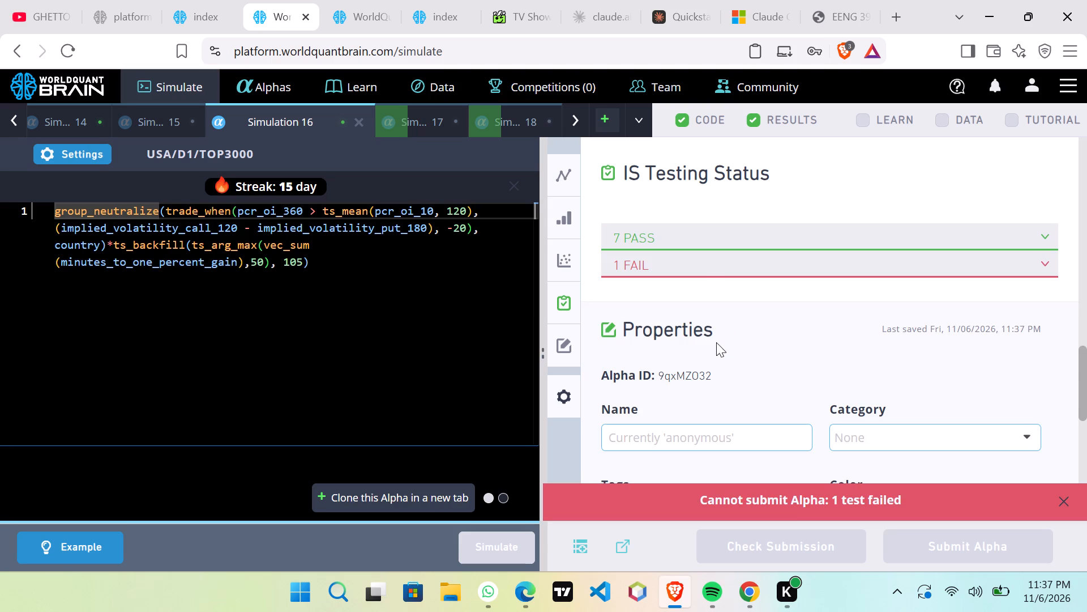
click(701, 263)
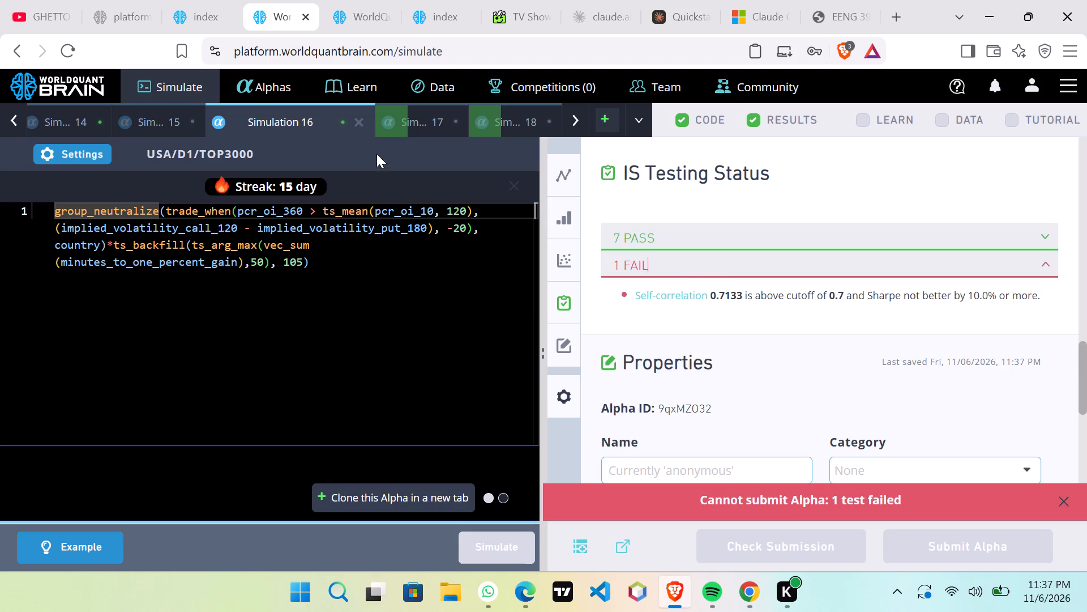
Clone Simulation 16's alpha, set its decay to 16 and simulate it.
click(420, 504)
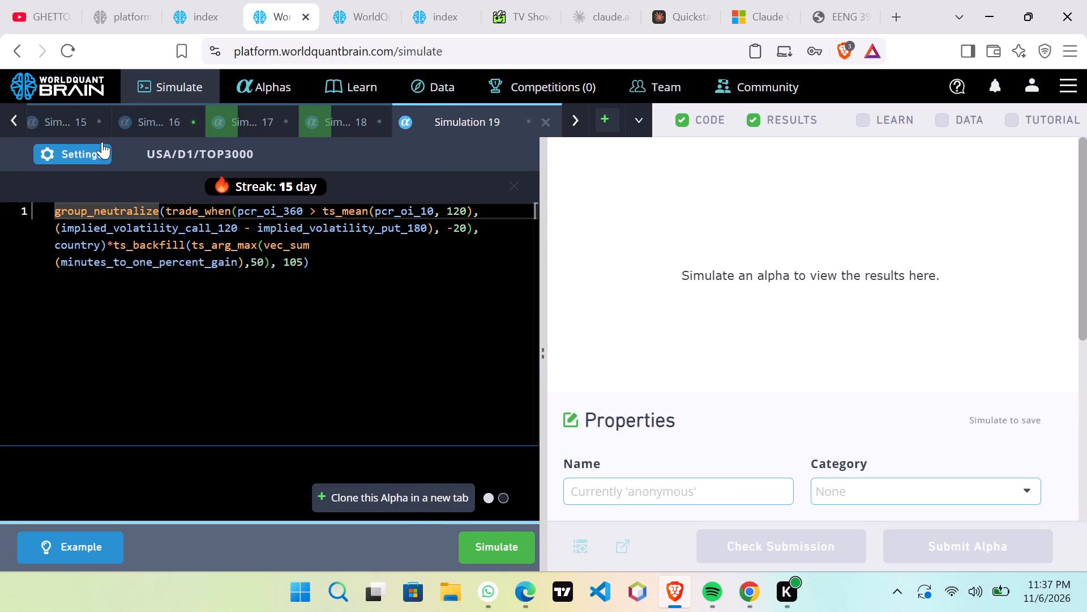
drag(101, 139, 105, 148)
drag(106, 154, 105, 159)
click(388, 399)
scroll(395, 393, down, 3)
scroll(396, 401, up, 1)
scroll(396, 401, down, 1)
scroll(396, 401, up, 1)
scroll(396, 401, down, 2)
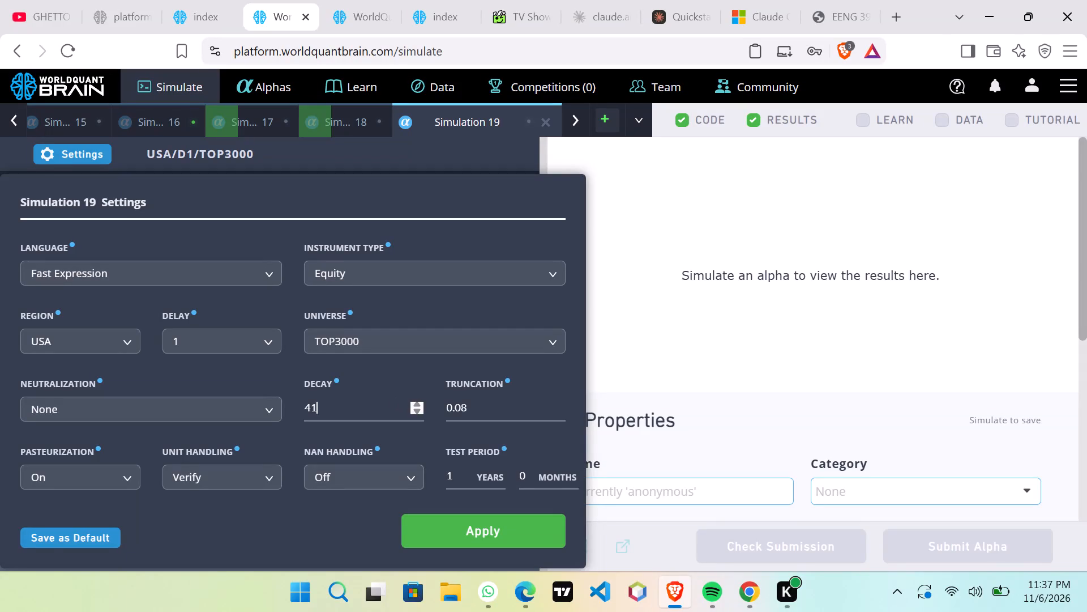
scroll(396, 399, down, 3)
scroll(396, 396, up, 1)
scroll(396, 396, down, 6)
click(355, 405)
scroll(352, 403, down, 13)
scroll(353, 401, up, 1)
scroll(353, 401, down, 5)
scroll(355, 396, up, 1)
scroll(355, 396, down, 14)
scroll(357, 406, up, 1)
scroll(357, 407, down, 1)
scroll(357, 407, up, 1)
scroll(357, 407, down, 3)
scroll(357, 406, up, 1)
scroll(357, 407, down, 5)
click(472, 528)
click(487, 542)
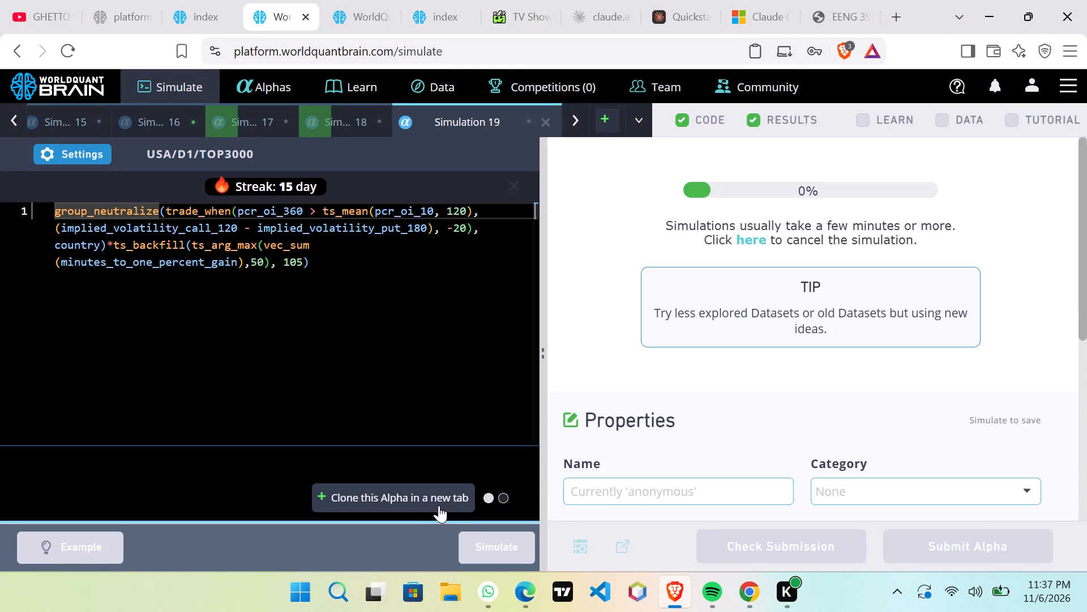